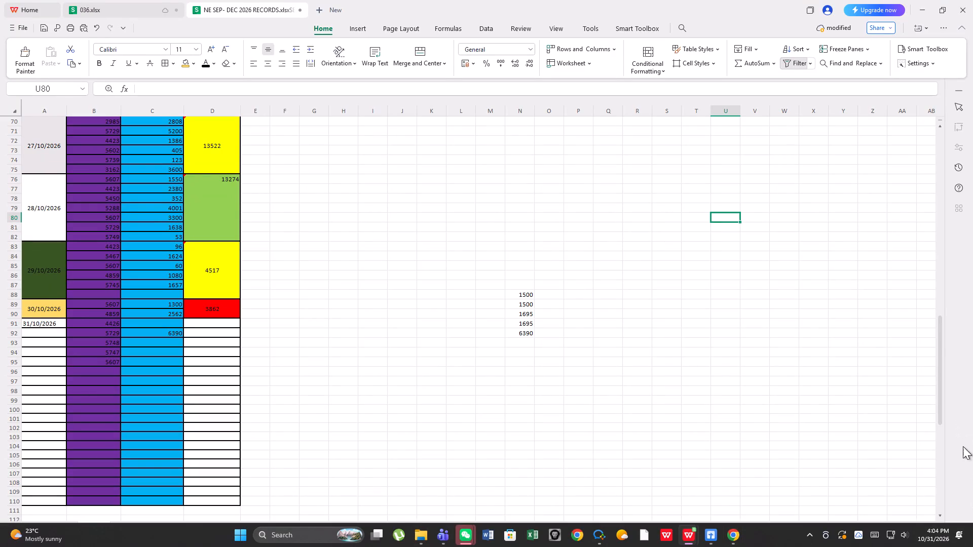
Enter 630, 423 and 72 in cells R93, R94 and R95.
{"action": "left_click", "coordinate": [644, 340]}
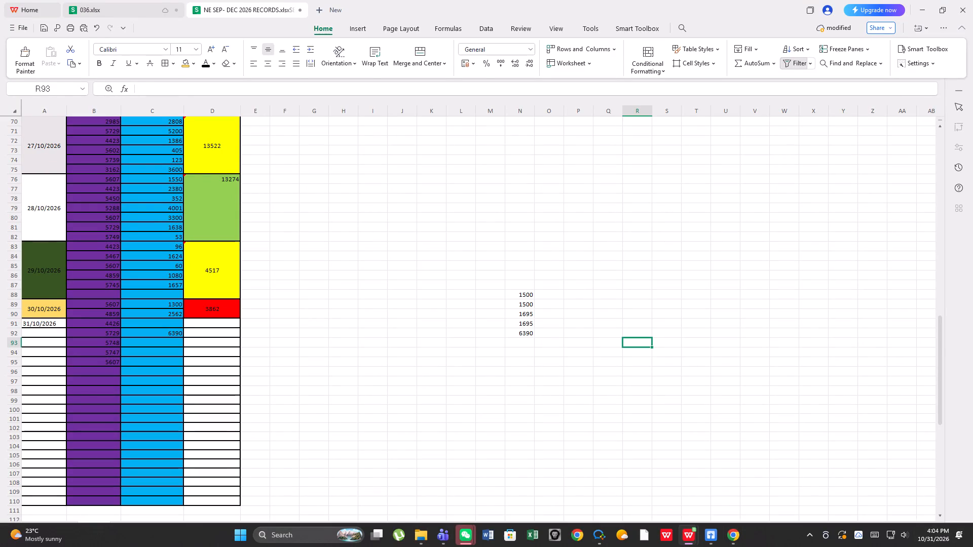
{"action": "type", "text": "630"}
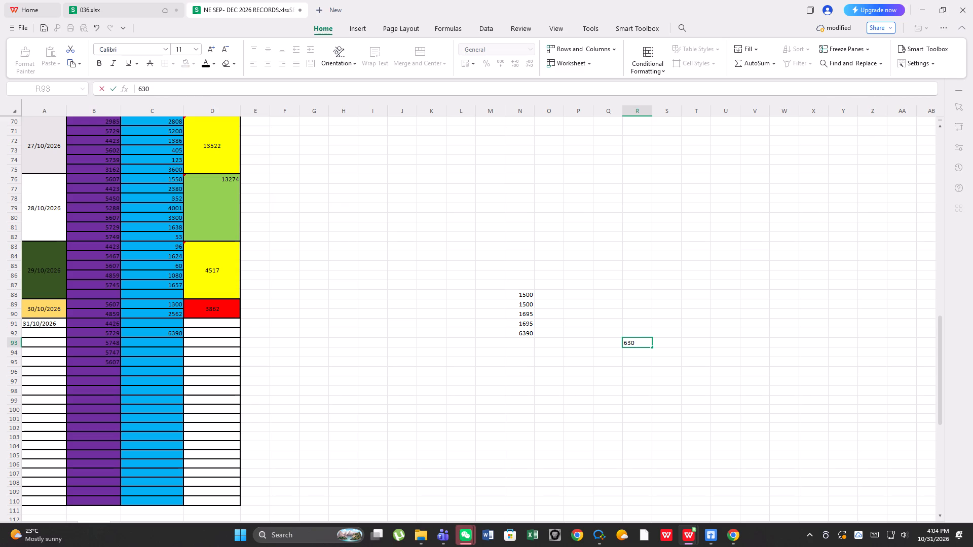
{"action": "left_click", "coordinate": [591, 377]}
{"action": "left_click", "coordinate": [657, 345]}
{"action": "left_click", "coordinate": [640, 355]}
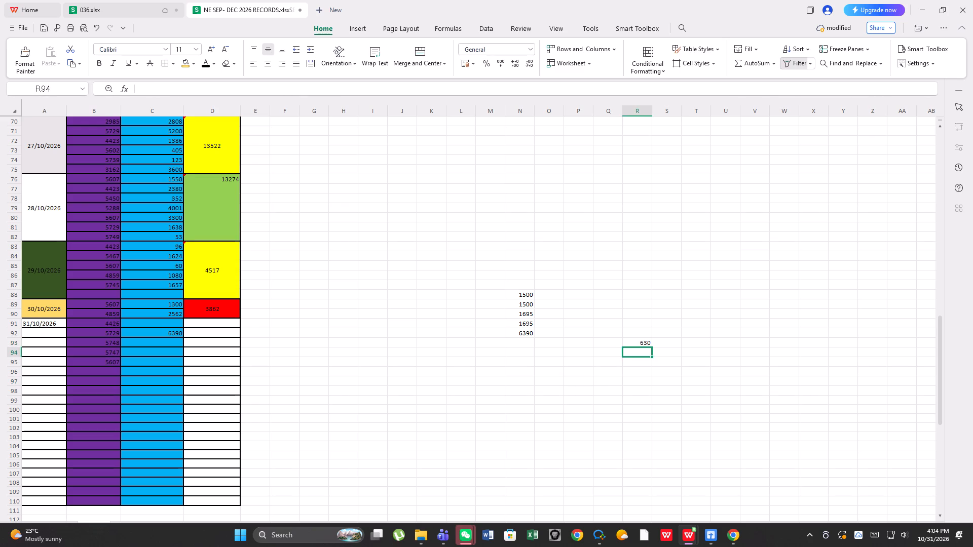
{"action": "type", "text": "423"}
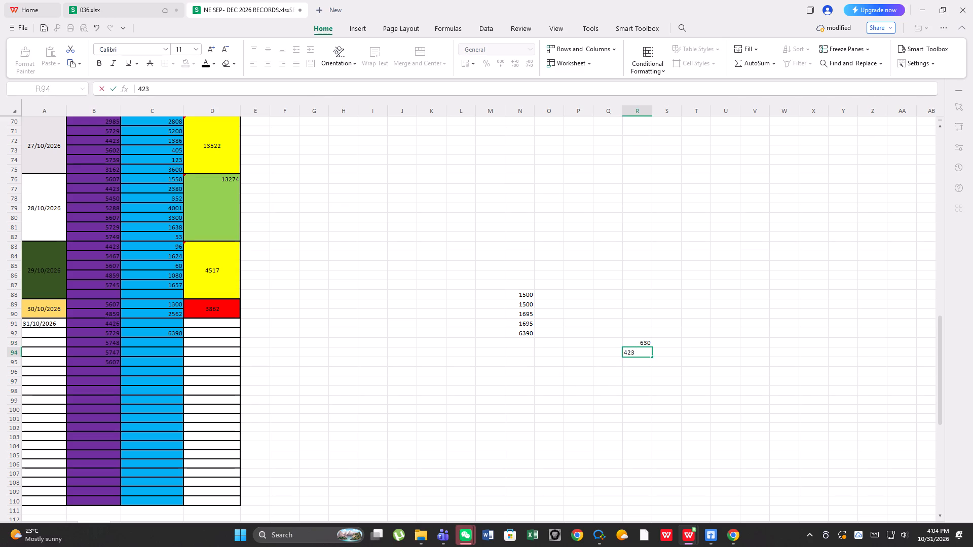
{"action": "left_click", "coordinate": [648, 432]}
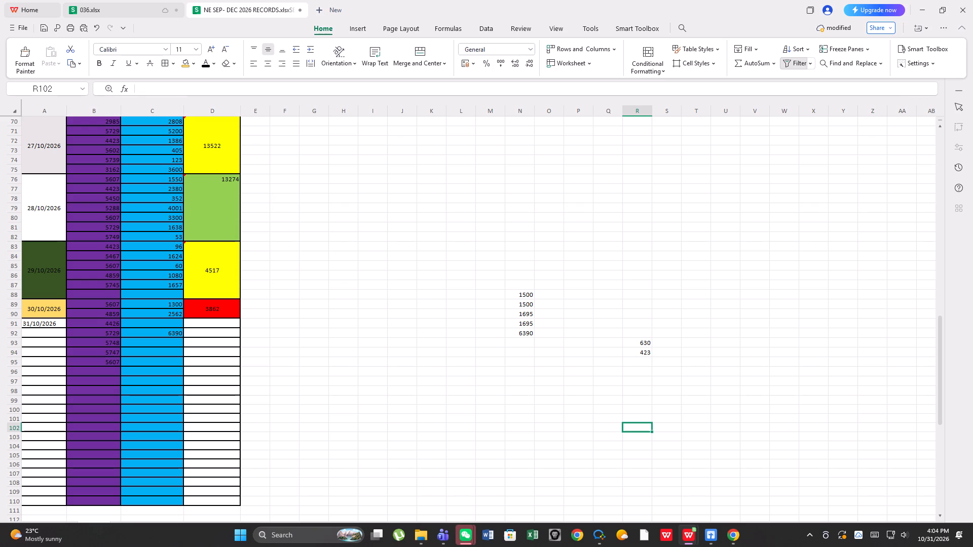
{"action": "left_click", "coordinate": [647, 364]}
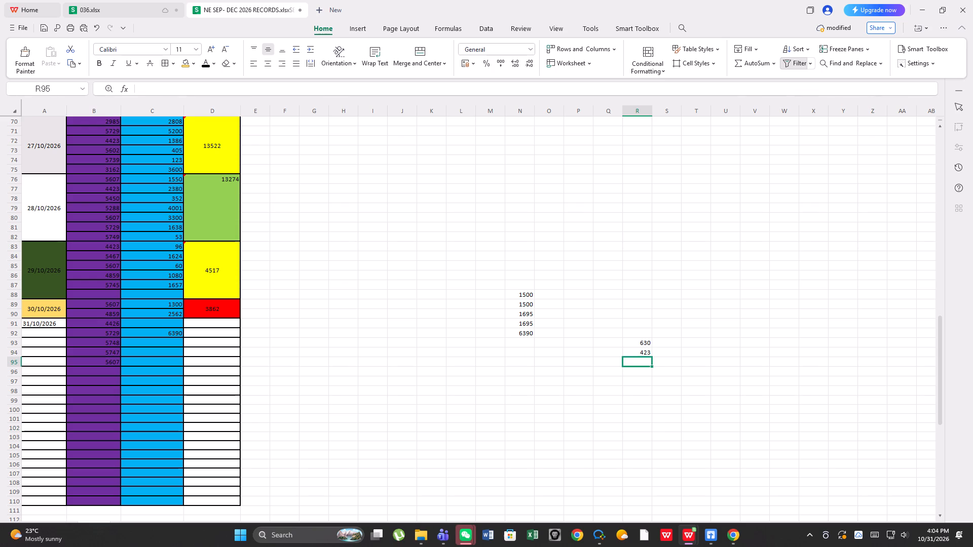
{"action": "type", "text": "72"}
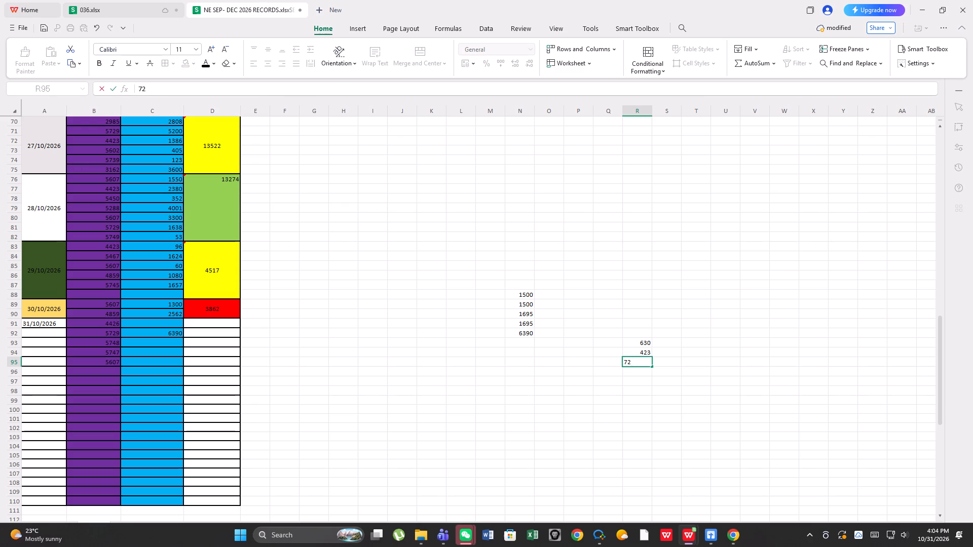
{"action": "left_click", "coordinate": [736, 302]}
Move the sum formula from cell N92 to cell R92, directly above the newly entered values.
{"action": "left_click", "coordinate": [531, 334]}
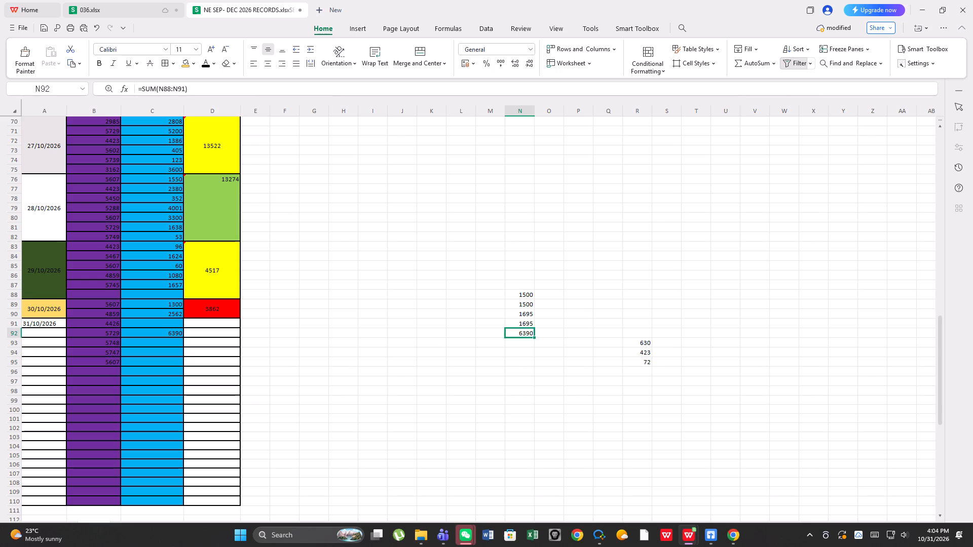
{"action": "right_click", "coordinate": [531, 334]}
{"action": "left_click", "coordinate": [565, 55]}
{"action": "left_click", "coordinate": [633, 330]}
{"action": "right_click", "coordinate": [633, 330]}
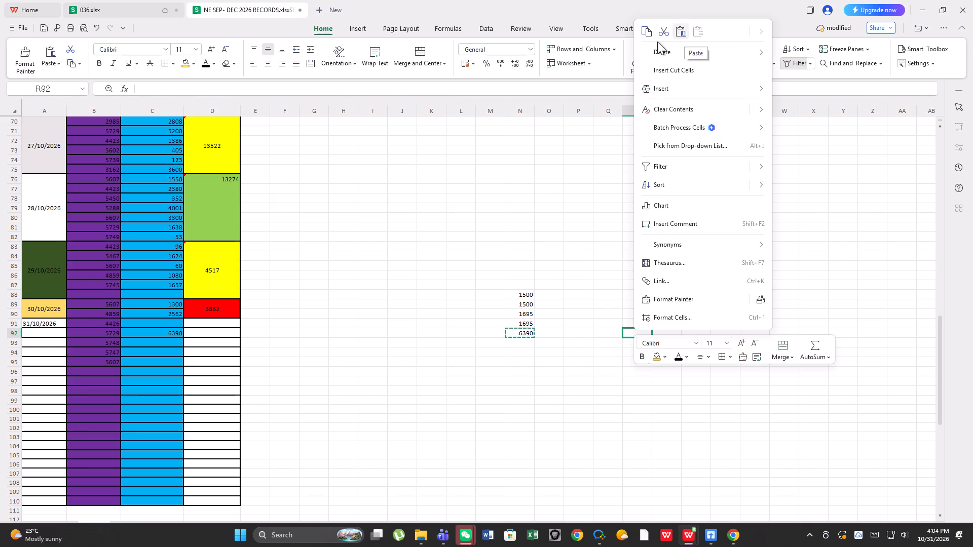
{"action": "left_click", "coordinate": [687, 34]}
{"action": "left_click", "coordinate": [728, 254]}
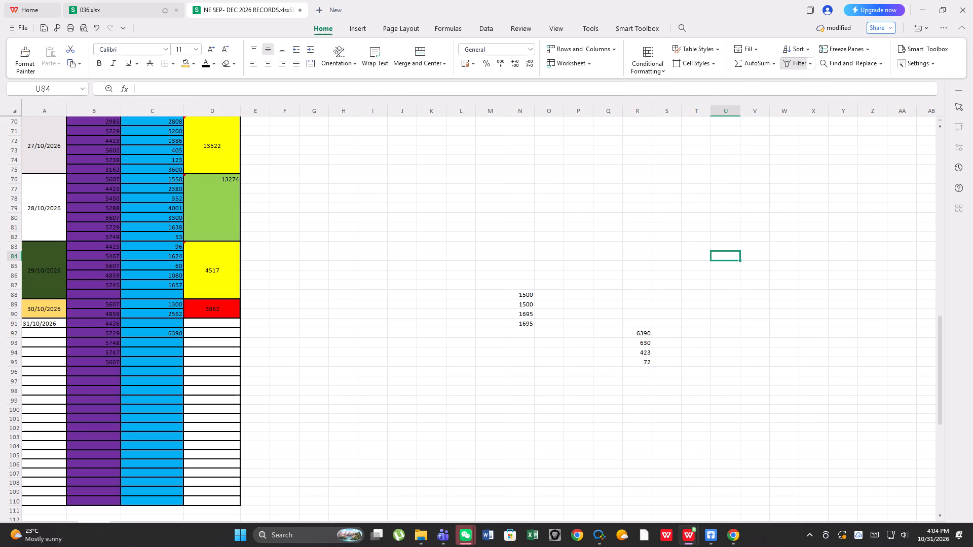
Use AutoSum on R92:R95 to place their total in cell R96.
{"action": "left_click_drag", "start_coordinate": [639, 334], "coordinate": [643, 360]}
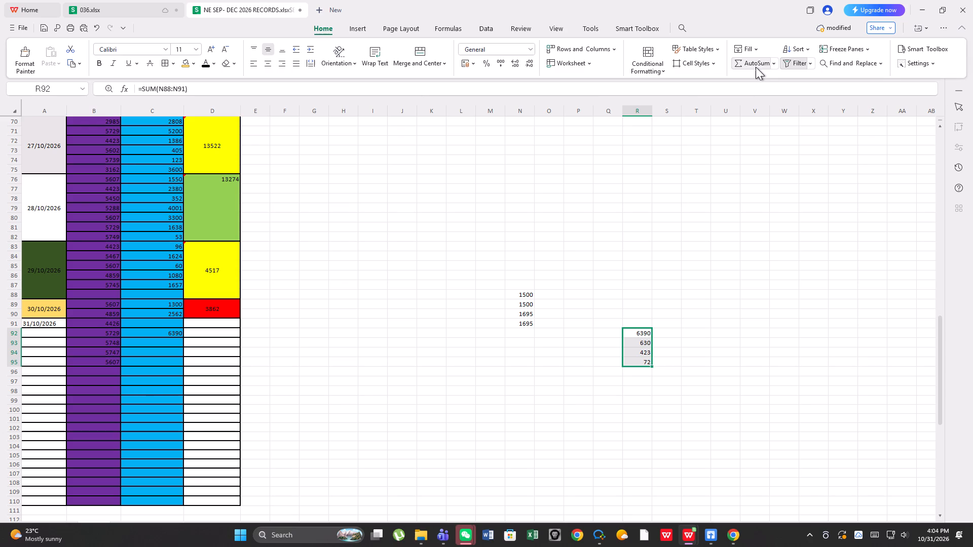
{"action": "left_click", "coordinate": [756, 67]}
Set cell C92, the amount beside 5729 in the 31/10/2026 records, to 7515.
{"action": "left_click", "coordinate": [177, 335]}
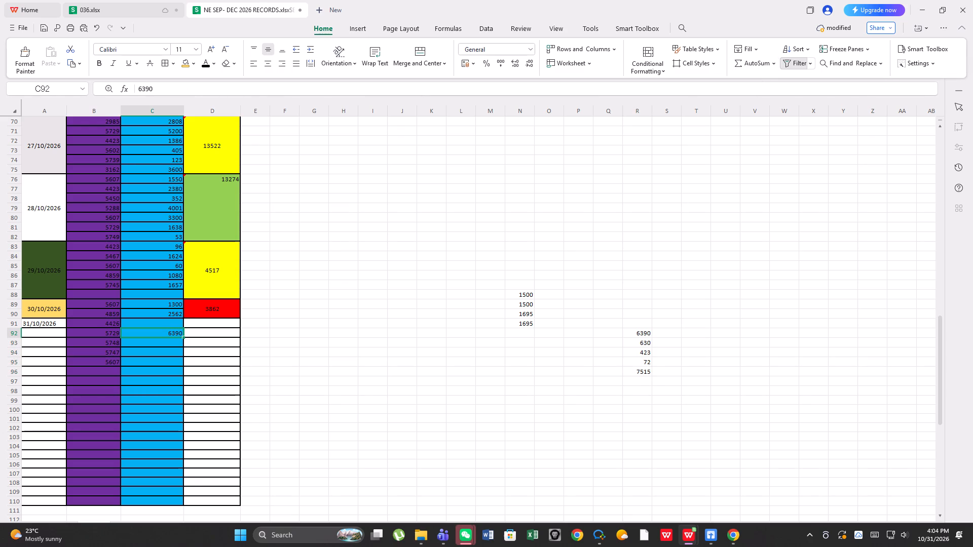
{"action": "key", "text": "7"}
{"action": "key", "text": "5"}
{"action": "type", "text": "15"}
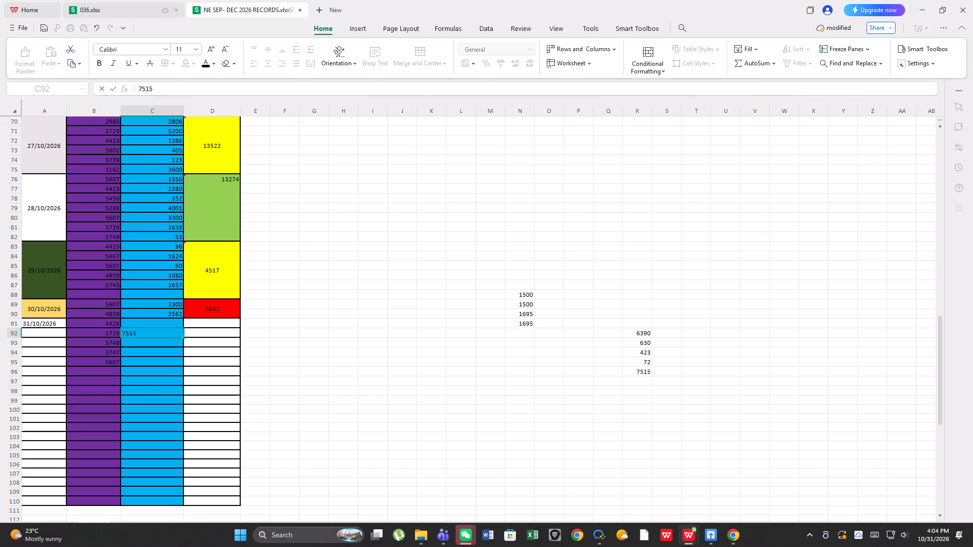
{"action": "left_click", "coordinate": [332, 297]}
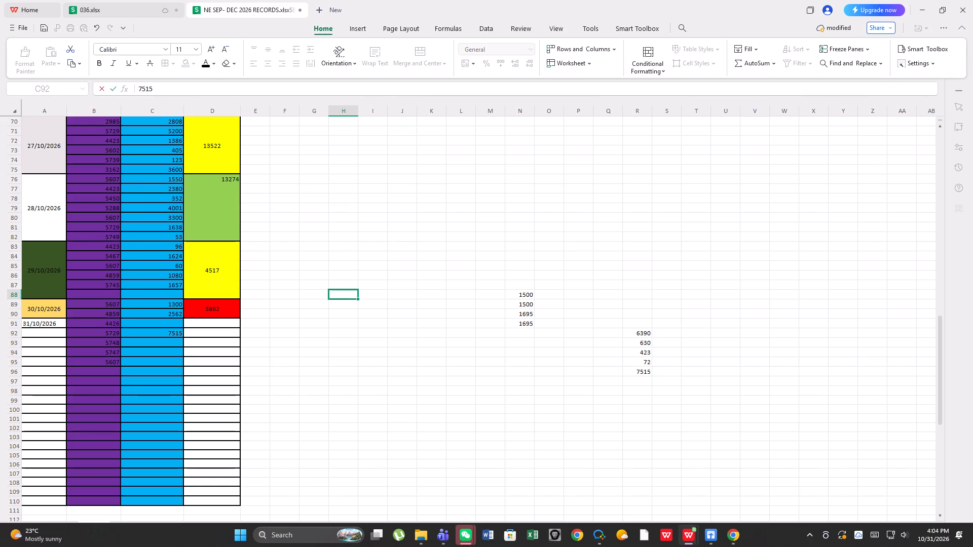
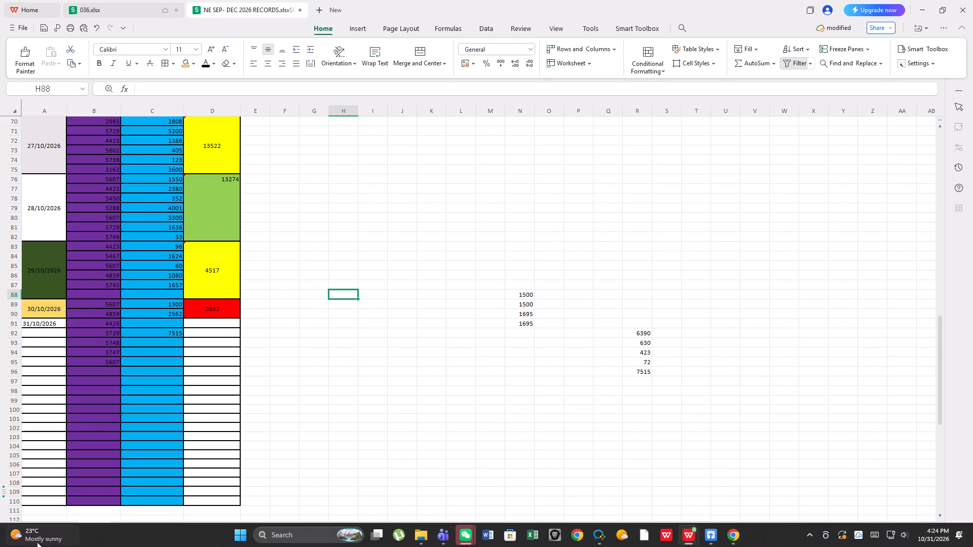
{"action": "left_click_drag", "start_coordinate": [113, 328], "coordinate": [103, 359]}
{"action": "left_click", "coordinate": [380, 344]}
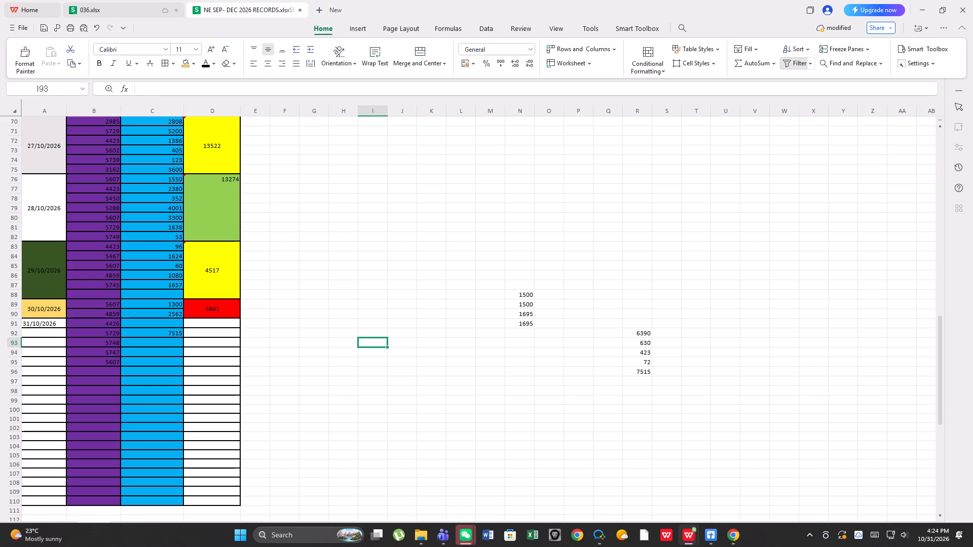
Clear the scratch values from the range N88:T103 in the records sheet.
{"action": "left_click_drag", "start_coordinate": [517, 293], "coordinate": [709, 436]}
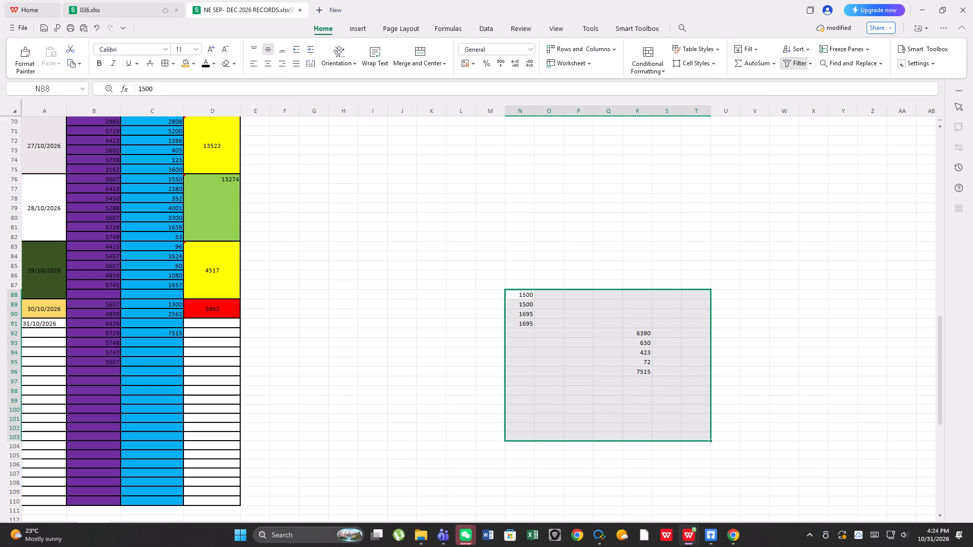
{"action": "key", "text": "Delete"}
{"action": "left_click", "coordinate": [379, 448]}
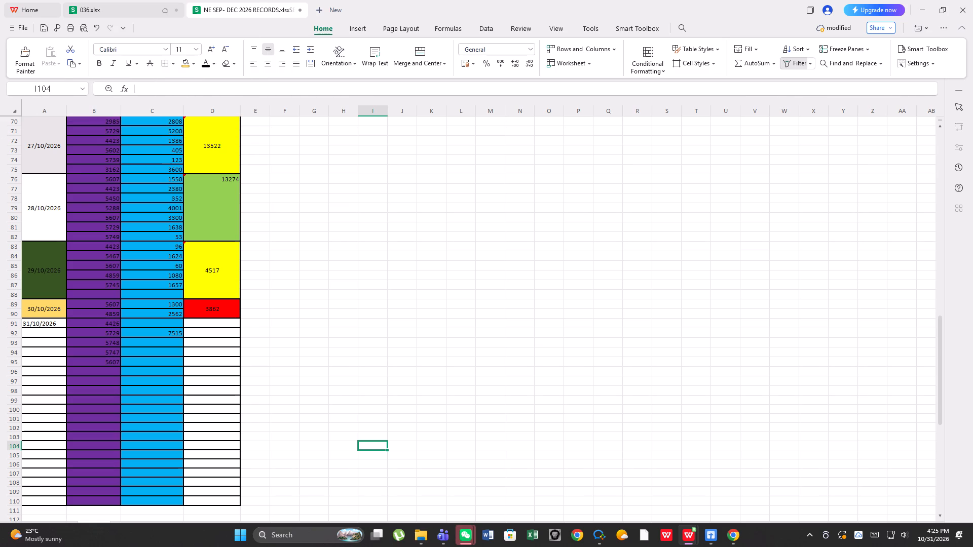
Switch to the 036.xlsx workbook and unhide row 4831 just above the total row of the daily cutting report.
{"action": "left_click", "coordinate": [243, 0]}
{"action": "left_click", "coordinate": [141, 10]}
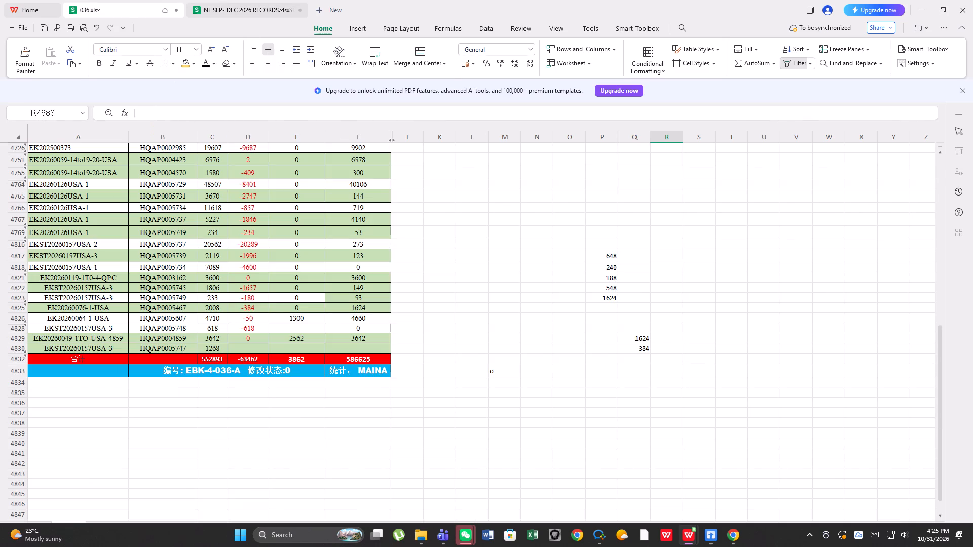
{"action": "scroll", "coordinate": [172, 316], "scroll_direction": "up", "scroll_amount": 3}
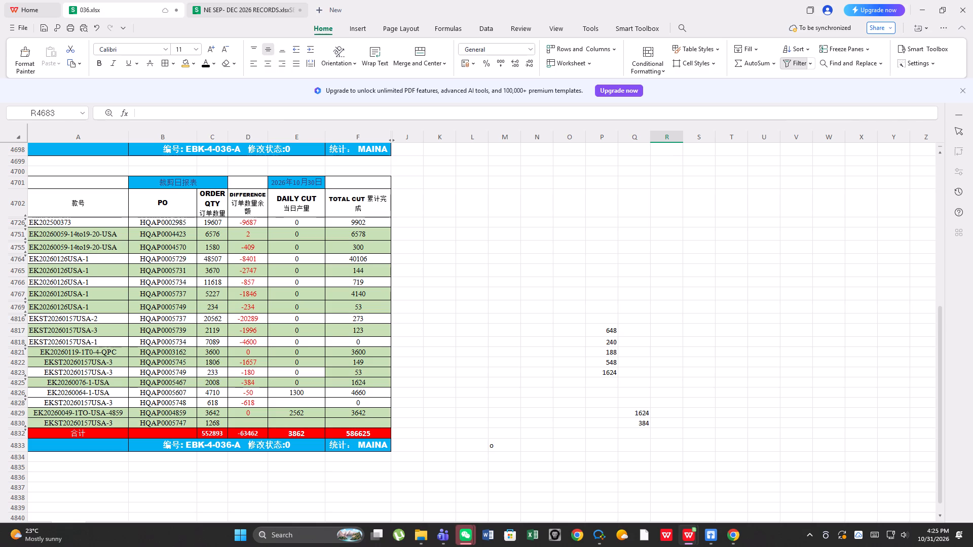
{"action": "left_click", "coordinate": [25, 428]}
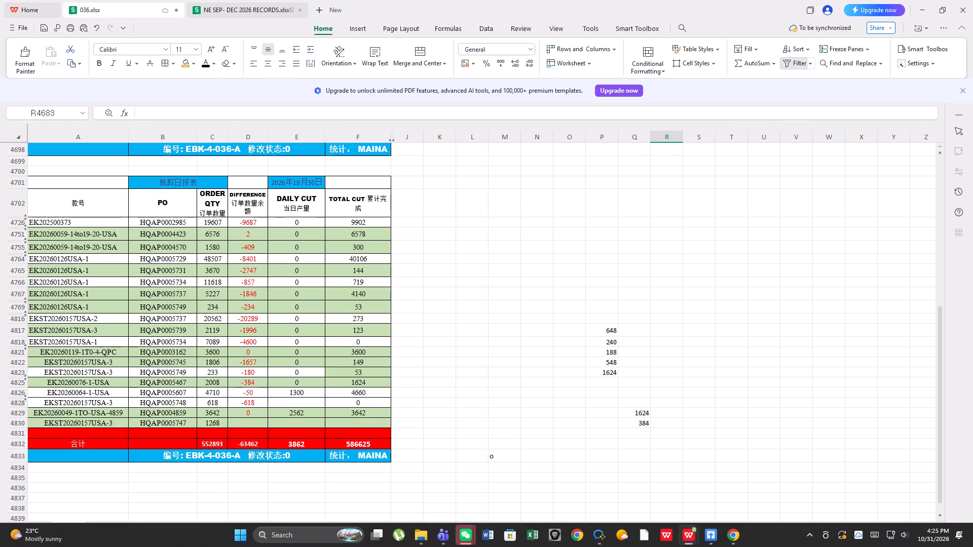
Clear the scratch values from the range P4817:Q4833 beside the cutting report.
{"action": "left_click_drag", "start_coordinate": [602, 325], "coordinate": [643, 453]}
{"action": "key", "text": "Delete"}
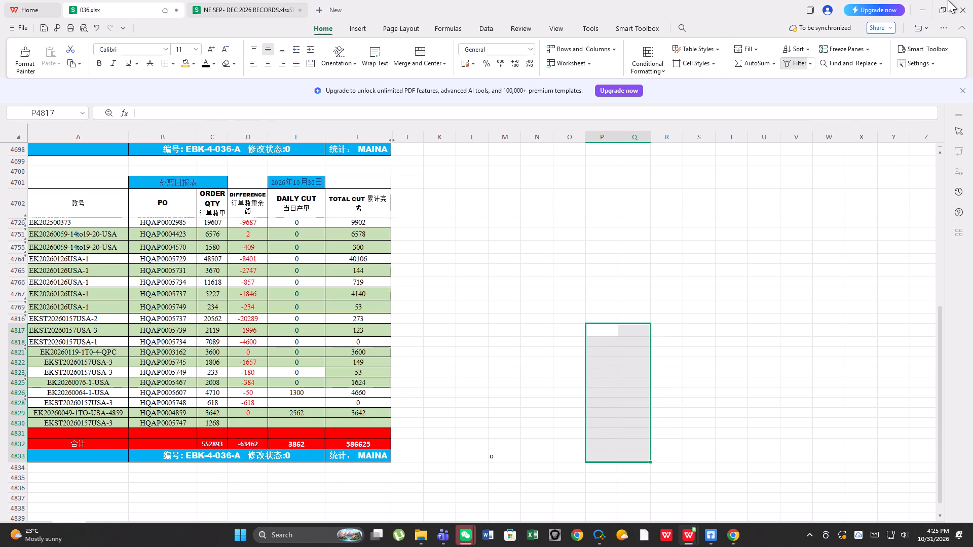
{"action": "left_click", "coordinate": [914, 6]}
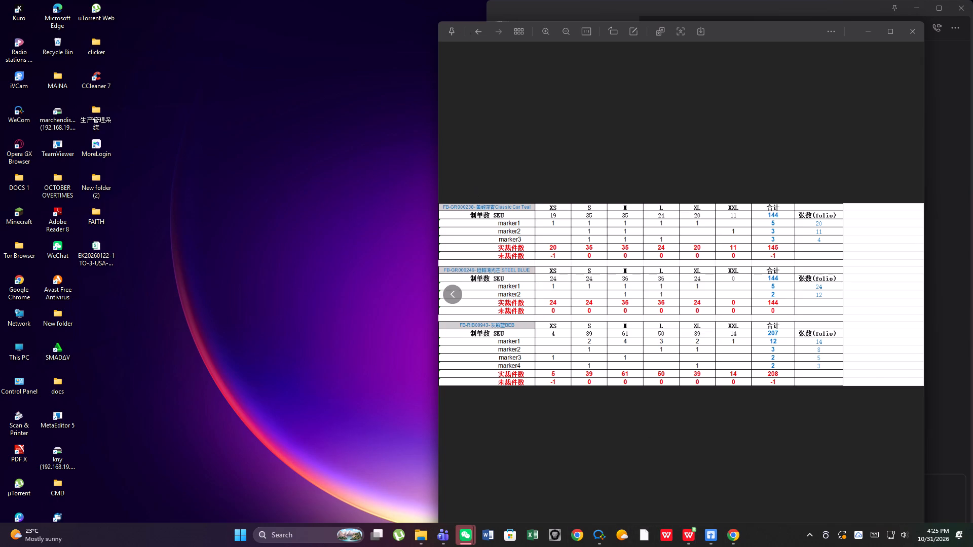
{"action": "left_click", "coordinate": [475, 33]}
{"action": "left_click", "coordinate": [475, 33]}
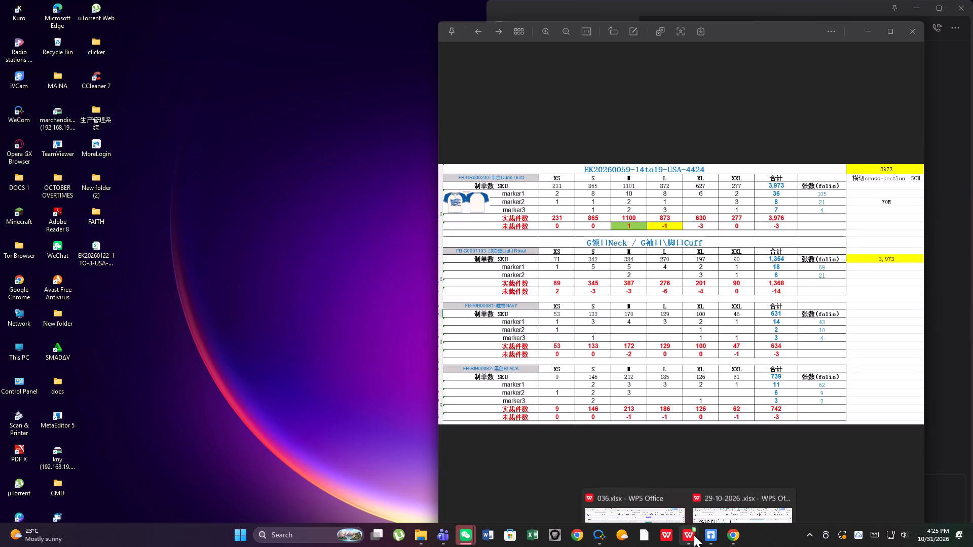
{"action": "left_click", "coordinate": [606, 502]}
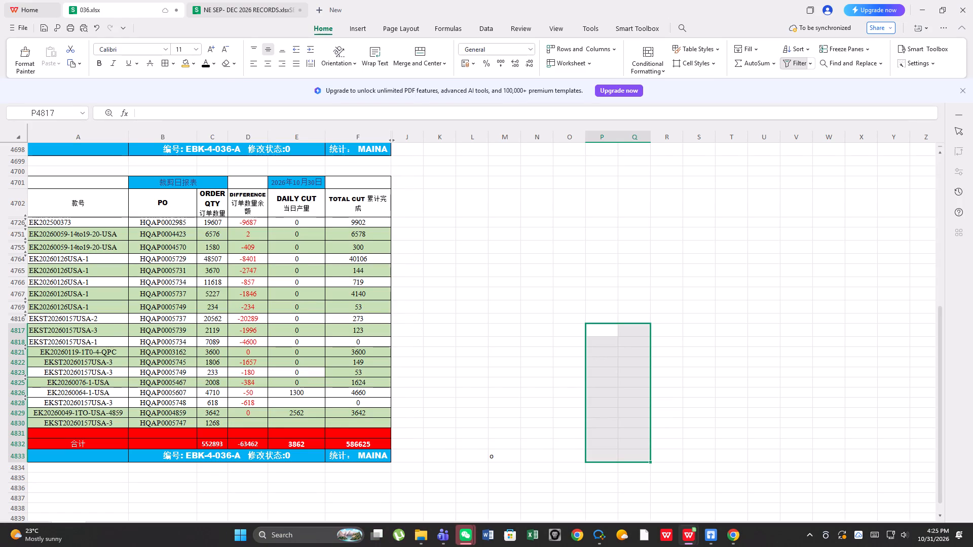
Insert four rows below row 4831 in the cutting report.
{"action": "left_click", "coordinate": [25, 438]}
{"action": "right_click", "coordinate": [25, 438]}
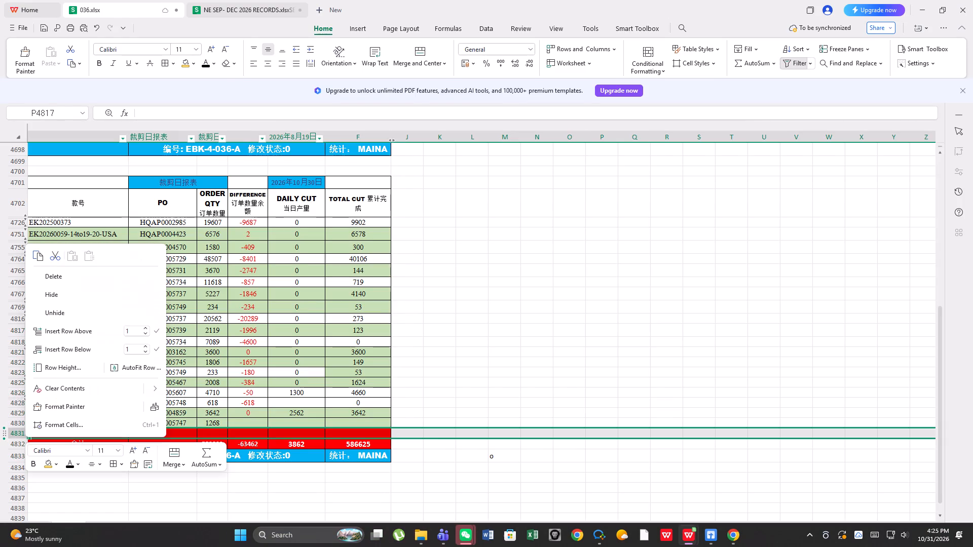
{"action": "triple_click", "coordinate": [147, 345]}
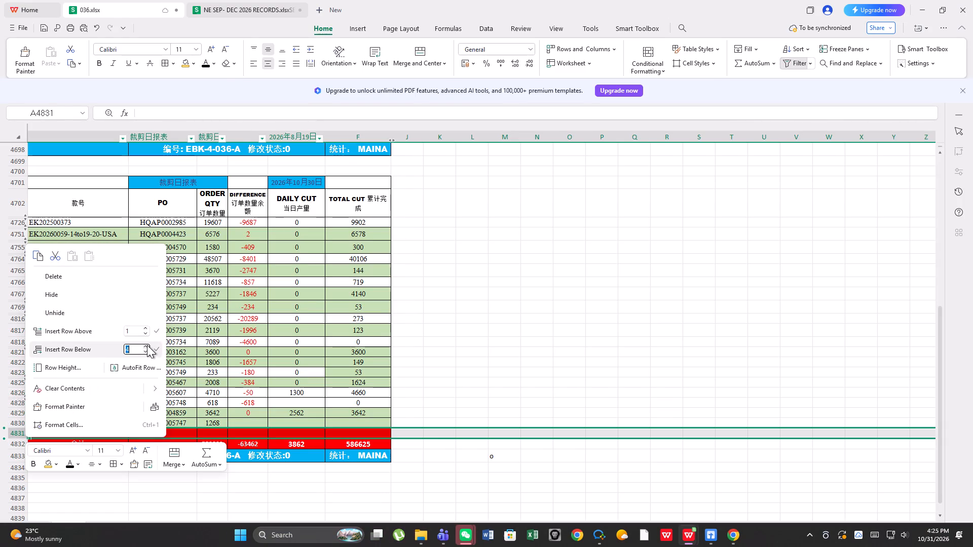
{"action": "left_click", "coordinate": [161, 346]}
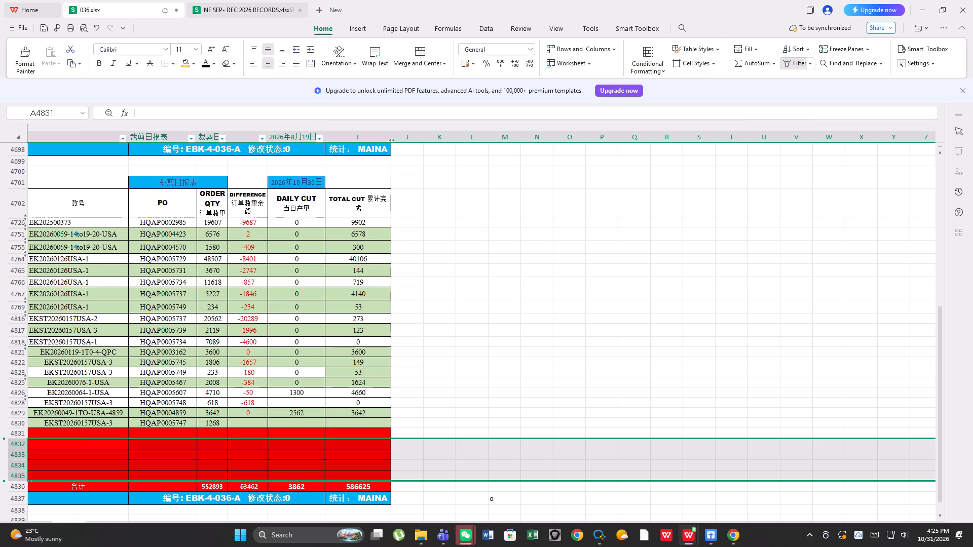
Use Format Painter to apply the alternating white and green row formatting of A4828:A4829 to the empty rows A4831:F4835.
{"action": "left_click_drag", "start_coordinate": [66, 398], "coordinate": [70, 411]}
{"action": "left_click", "coordinate": [30, 61]}
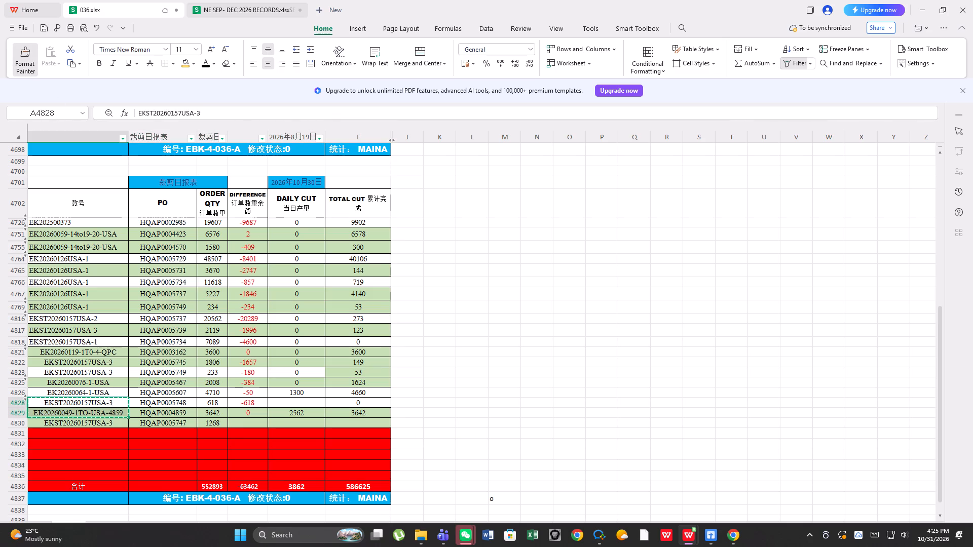
{"action": "left_click_drag", "start_coordinate": [73, 428], "coordinate": [90, 441]}
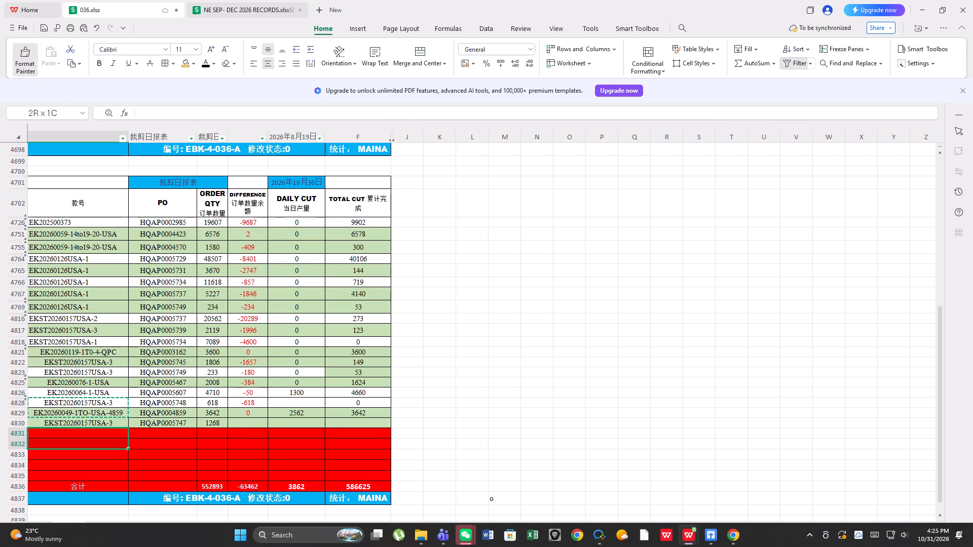
{"action": "left_click_drag", "start_coordinate": [90, 441], "coordinate": [362, 473]}
{"action": "left_click", "coordinate": [475, 436]}
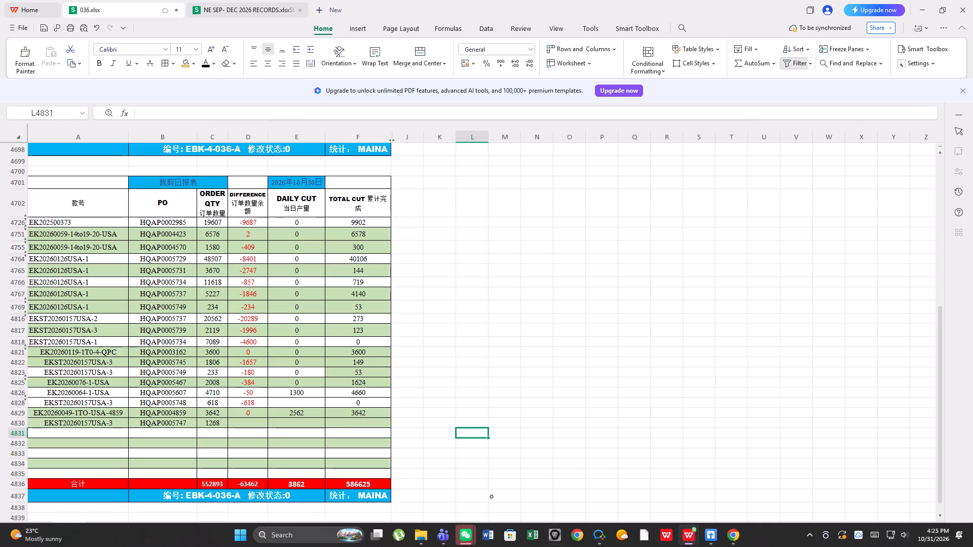
Arrange the 036.xlsx window side by side with the cutting sheet image.
{"action": "left_click", "coordinate": [940, 7]}
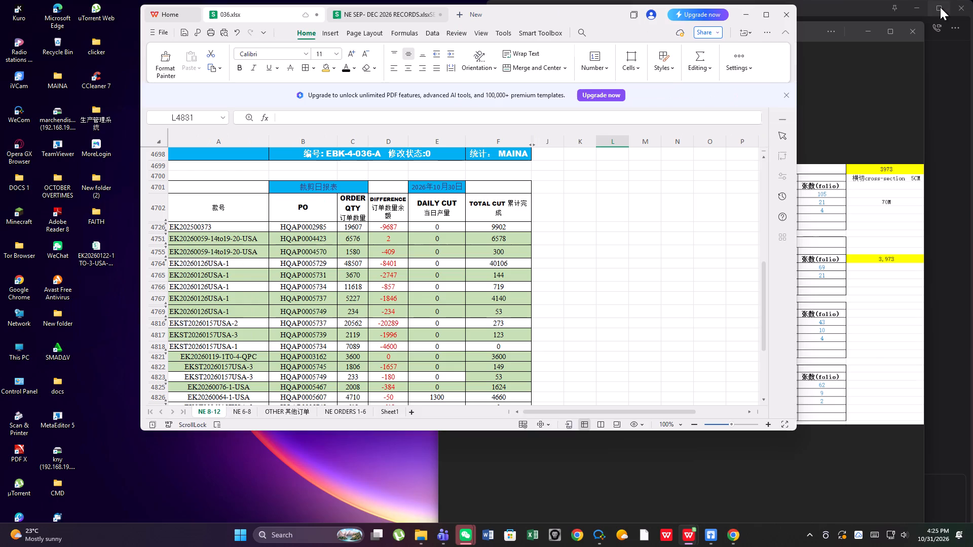
{"action": "left_click_drag", "start_coordinate": [525, 8], "coordinate": [178, 0]}
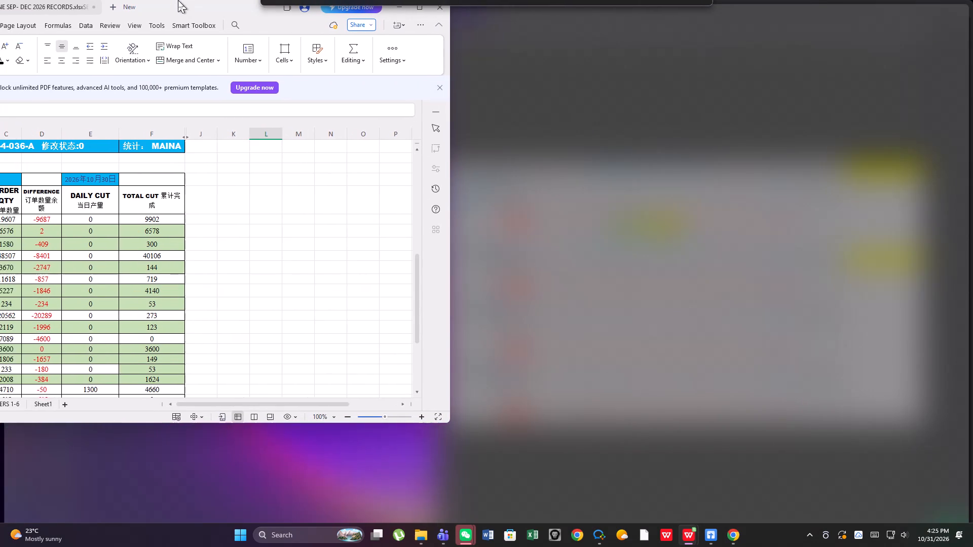
{"action": "left_click_drag", "start_coordinate": [178, 0], "coordinate": [247, 27]}
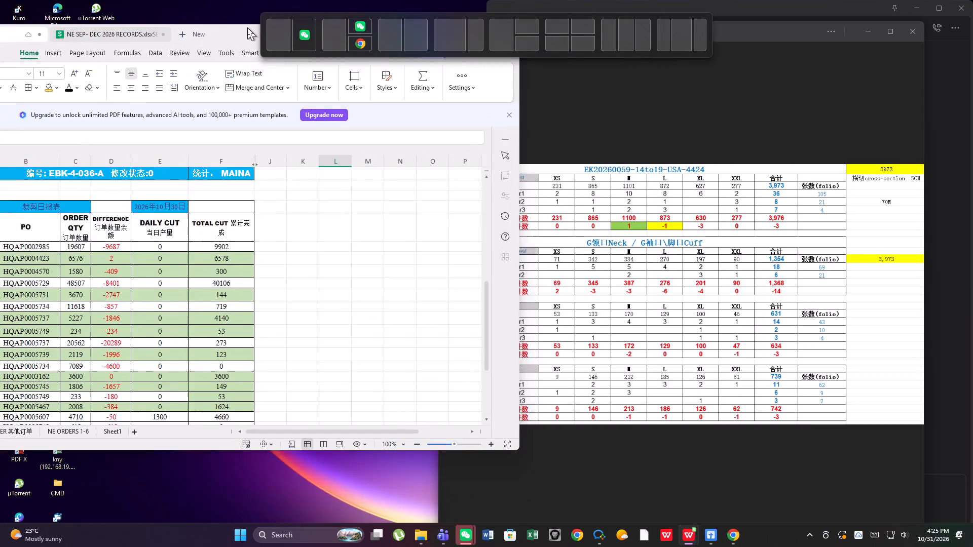
{"action": "left_click_drag", "start_coordinate": [247, 27], "coordinate": [292, 42]}
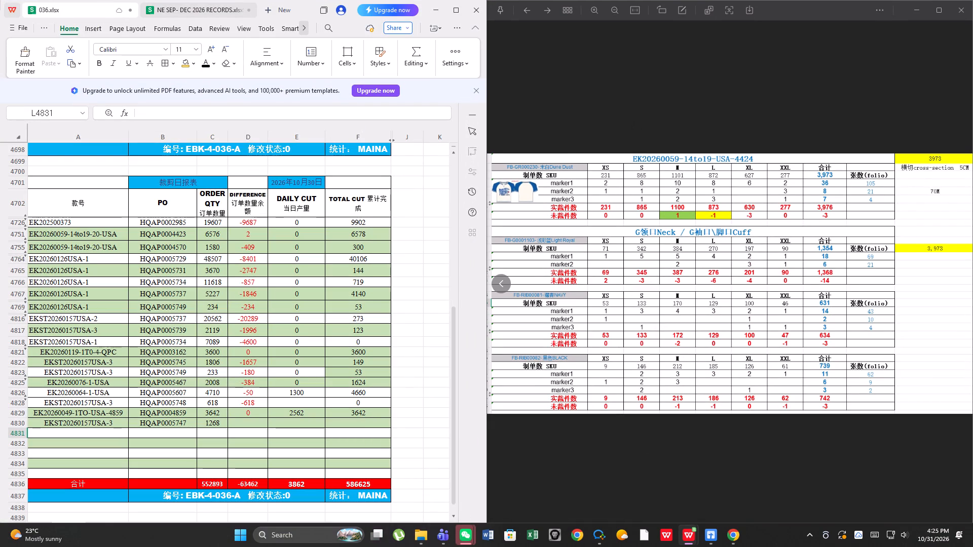
{"action": "left_click_drag", "start_coordinate": [633, 154], "coordinate": [734, 165]}
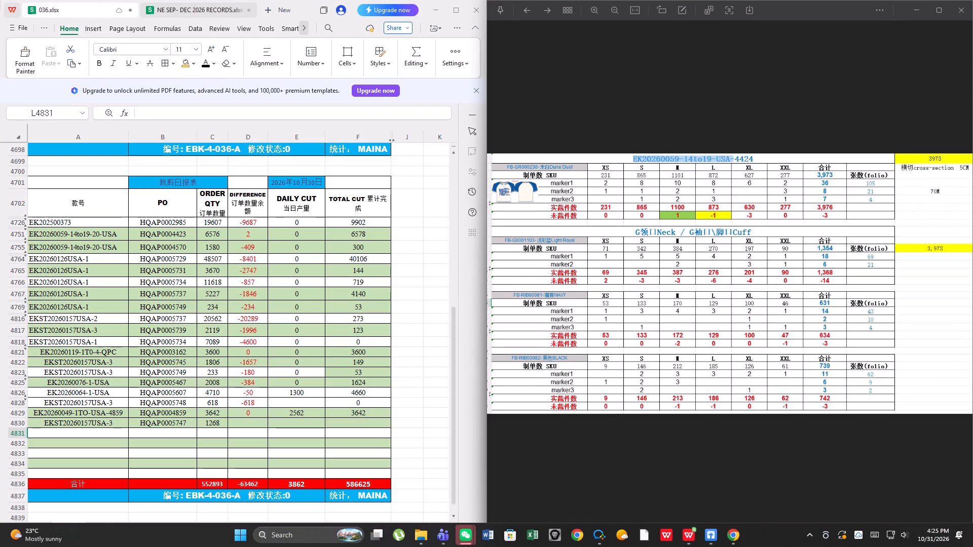
{"action": "left_click_drag", "start_coordinate": [734, 165], "coordinate": [733, 165]}
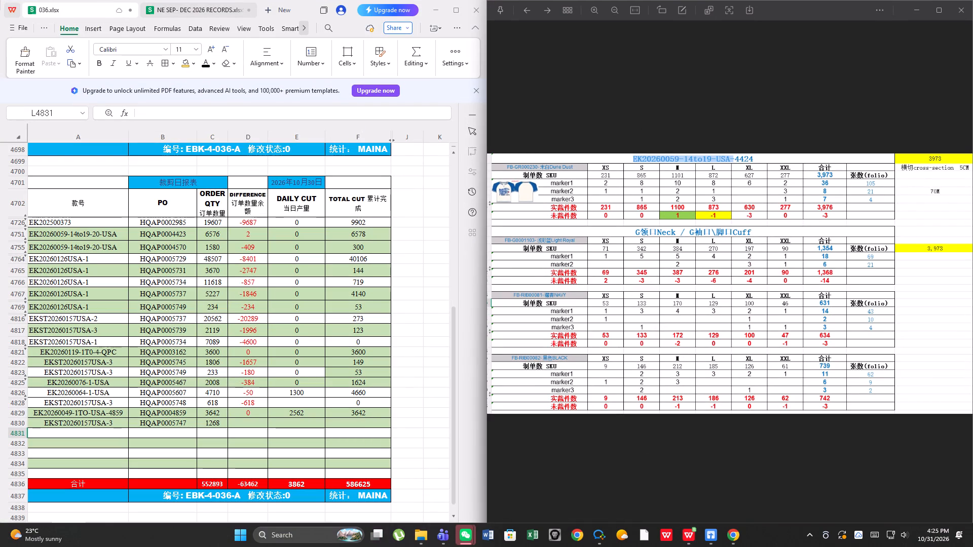
{"action": "left_click_drag", "start_coordinate": [733, 165], "coordinate": [733, 165]}
{"action": "right_click", "coordinate": [727, 156]}
{"action": "left_click", "coordinate": [735, 163]}
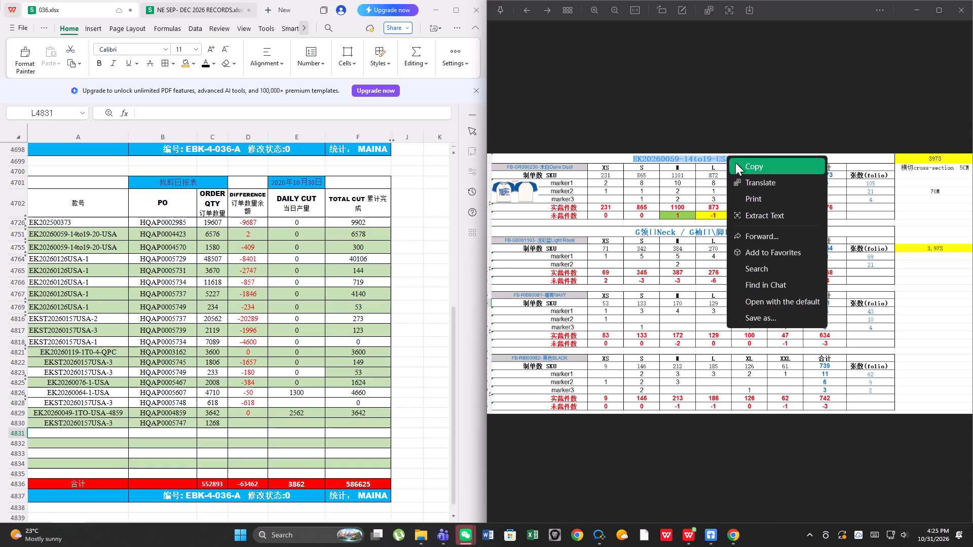
{"action": "left_click", "coordinate": [81, 433]}
{"action": "right_click", "coordinate": [81, 433]}
{"action": "left_click", "coordinate": [81, 433]}
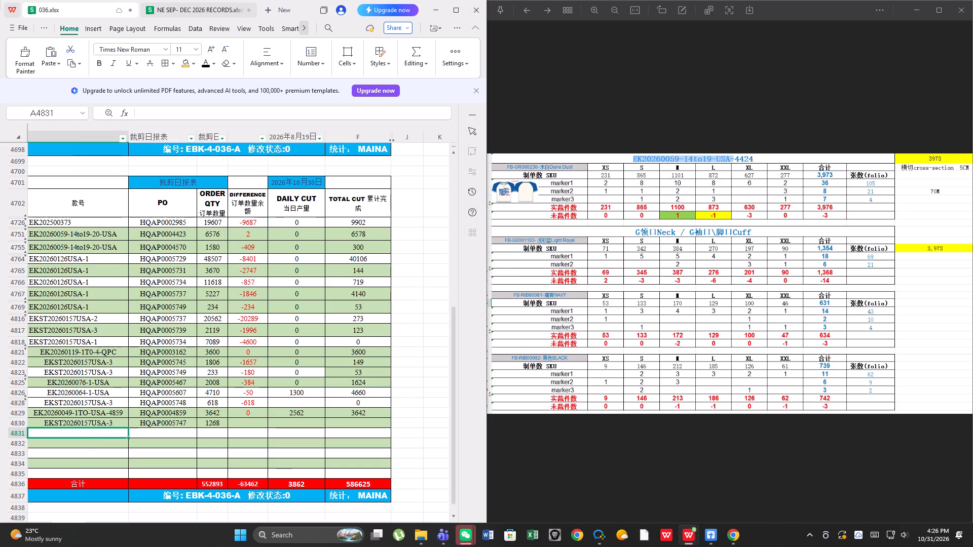
{"action": "right_click", "coordinate": [92, 434]}
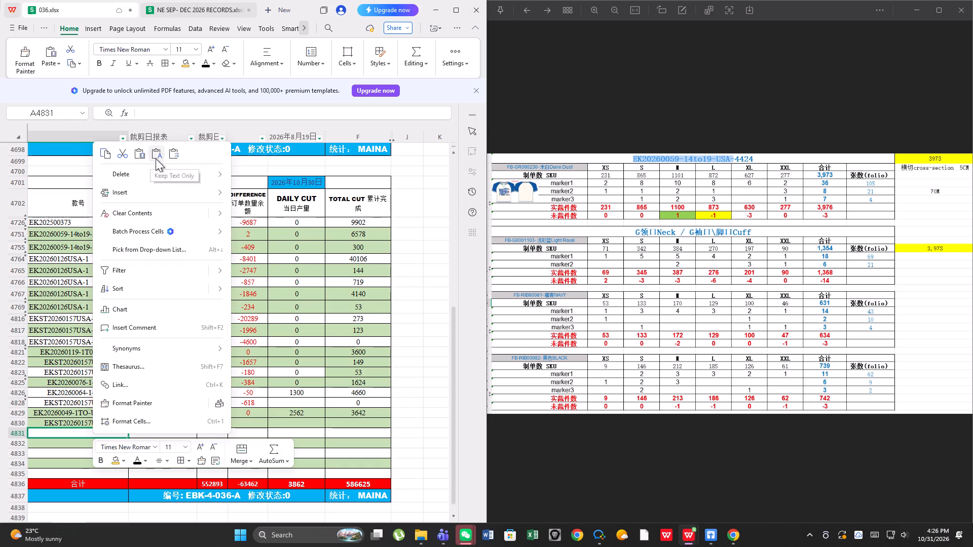
{"action": "left_click", "coordinate": [137, 158]}
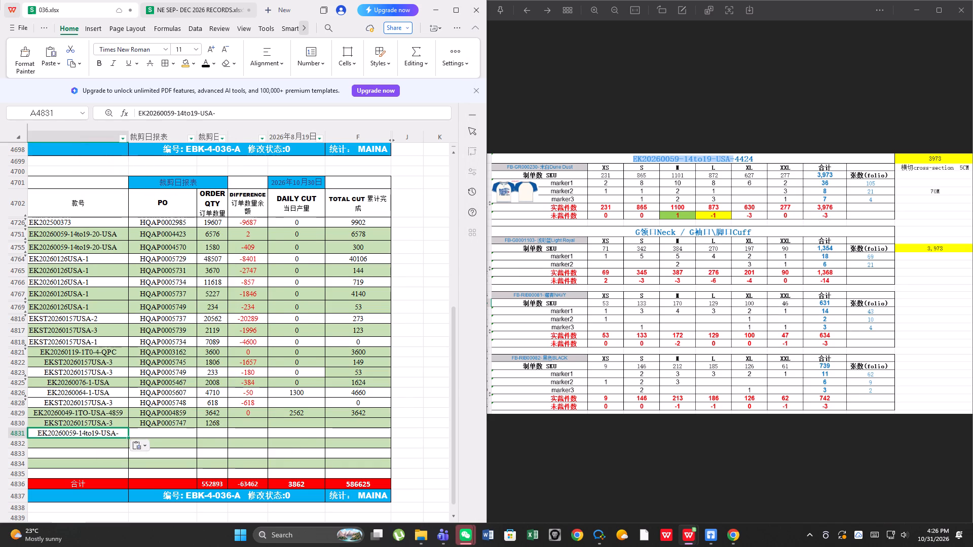
{"action": "left_click", "coordinate": [128, 431]}
{"action": "double_click", "coordinate": [120, 433]}
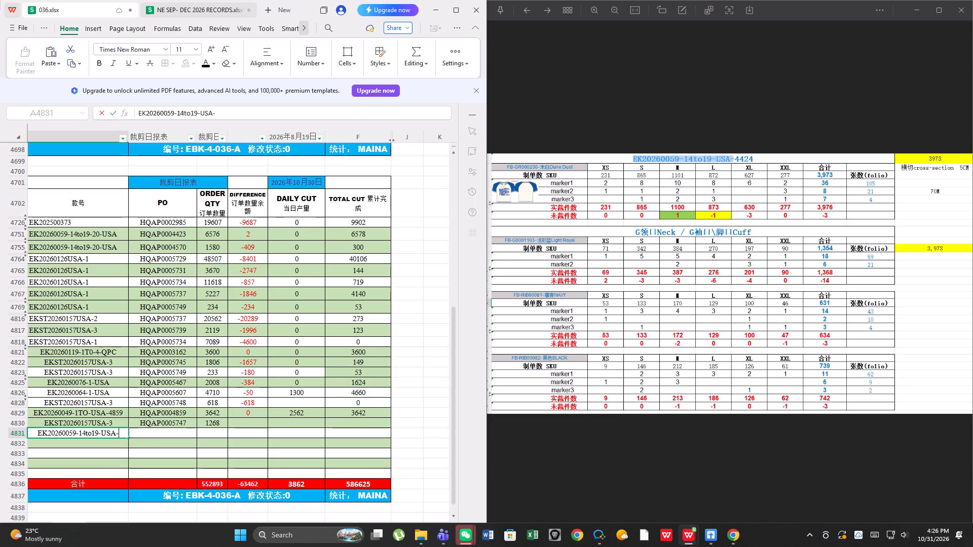
{"action": "key", "text": "BackSpace"}
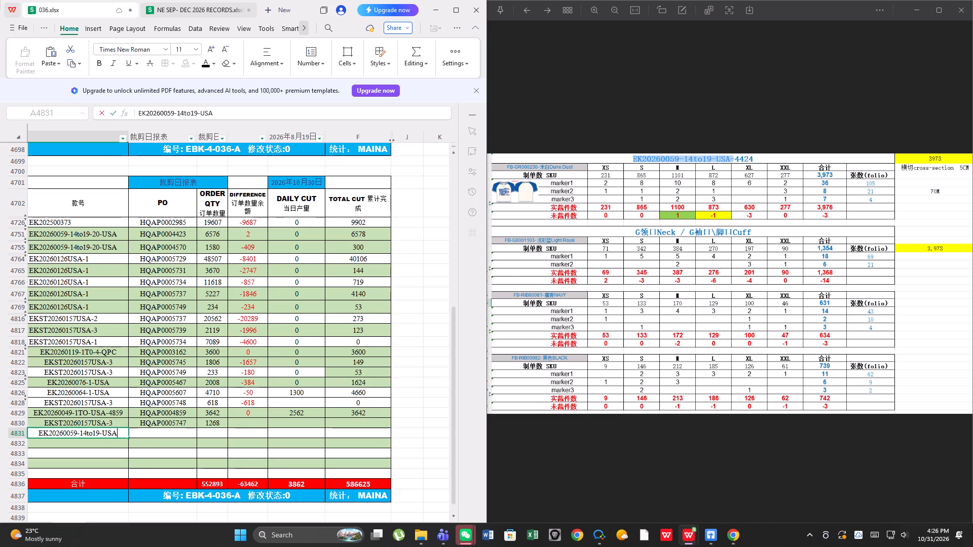
Copy the PO number from B4828 into B4831, beside the new style number.
{"action": "left_click", "coordinate": [182, 399]}
{"action": "right_click", "coordinate": [182, 402]}
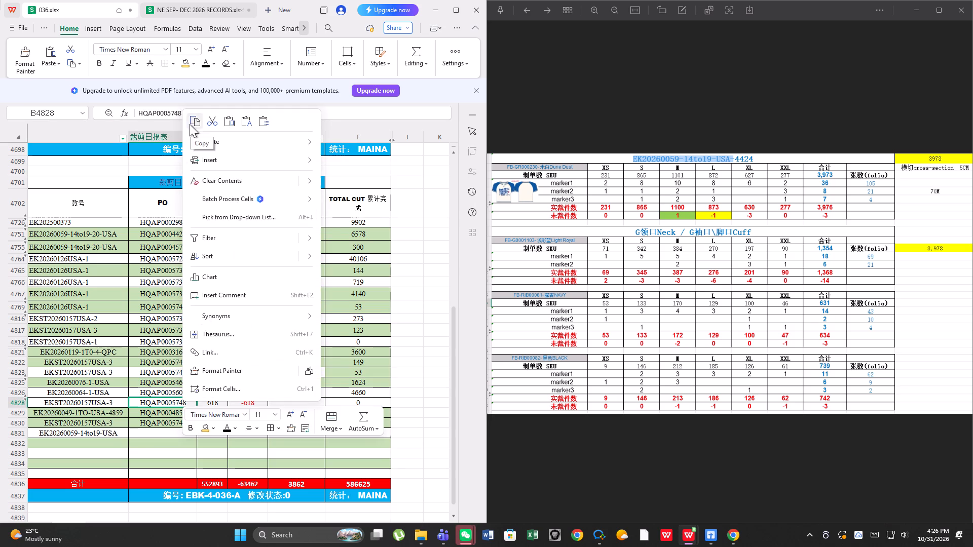
{"action": "left_click", "coordinate": [190, 123]}
{"action": "left_click", "coordinate": [179, 426]}
{"action": "left_click", "coordinate": [179, 434]}
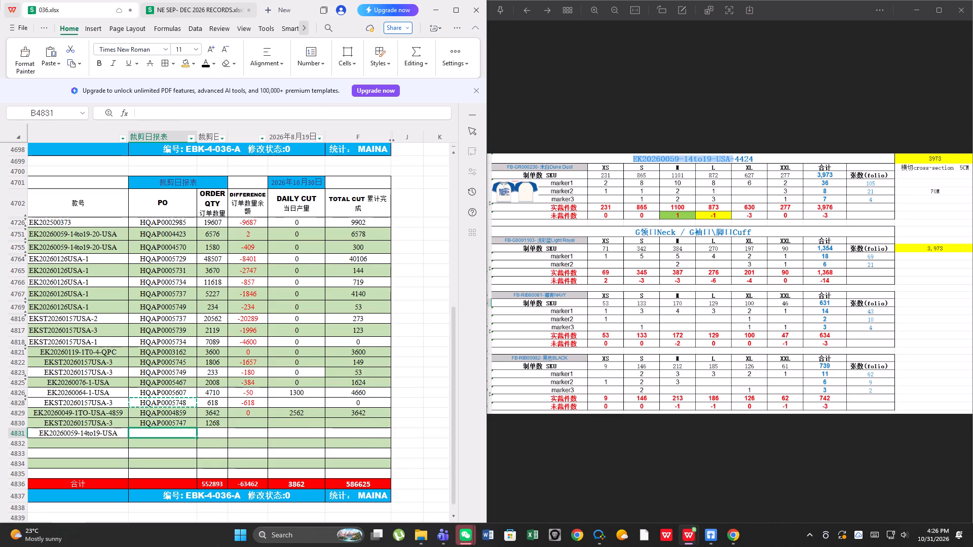
{"action": "right_click", "coordinate": [180, 420]}
{"action": "left_click", "coordinate": [161, 437]}
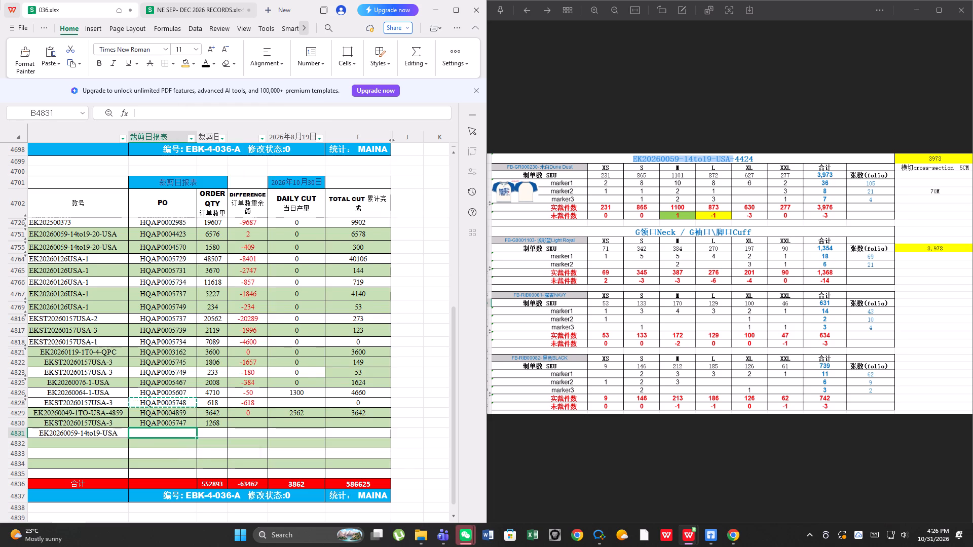
{"action": "right_click", "coordinate": [169, 435]}
{"action": "left_click", "coordinate": [215, 139]}
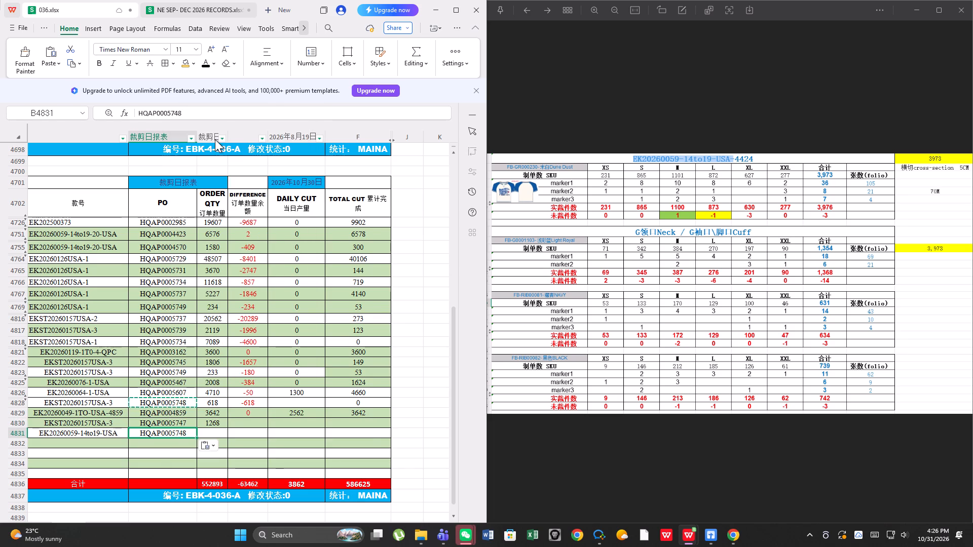
Change the PO number in B4831 to HQAP0004424.
{"action": "double_click", "coordinate": [189, 436]}
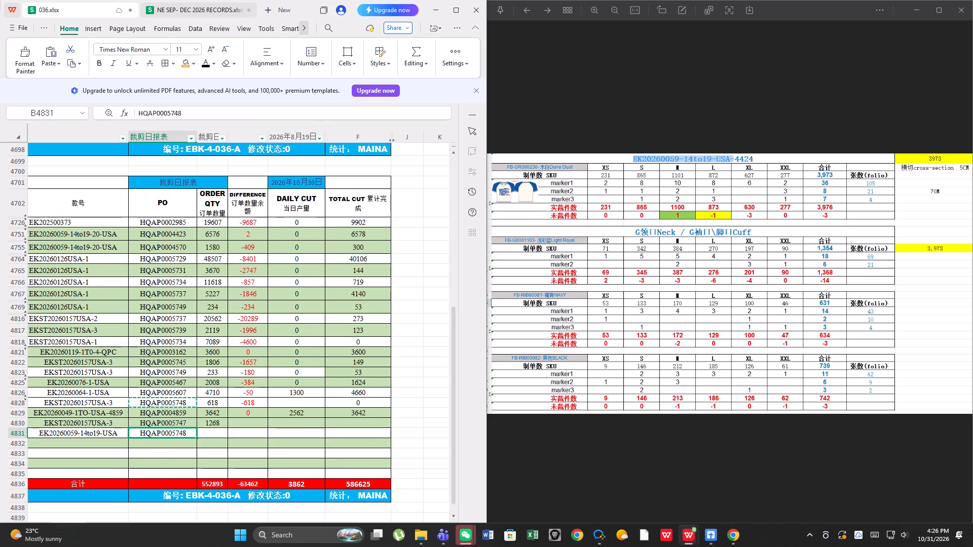
{"action": "key", "text": "BackSpace"}
{"action": "key", "text": "BackSpace"}
{"action": "key", "text": "BackSpace"}
{"action": "key", "text": "BackSpace"}
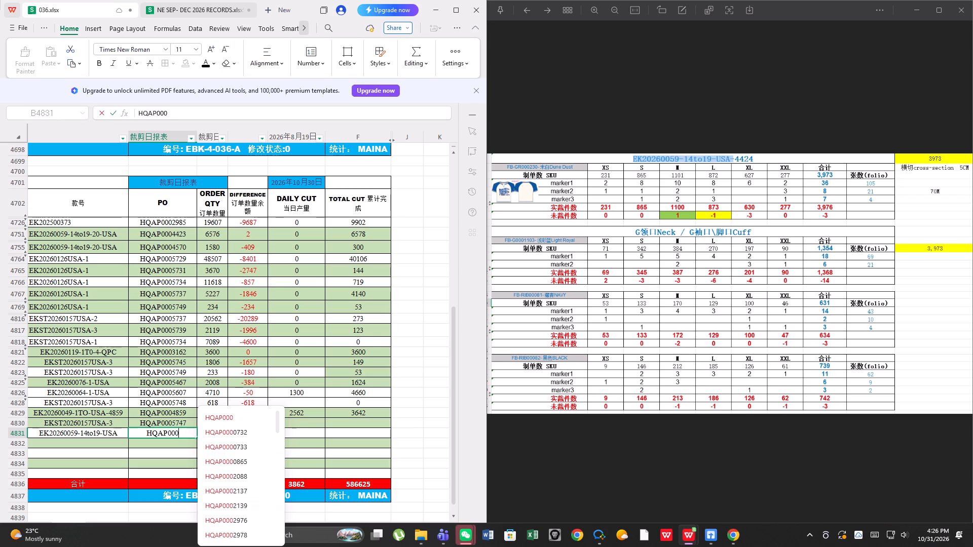
{"action": "type", "text": "4424"}
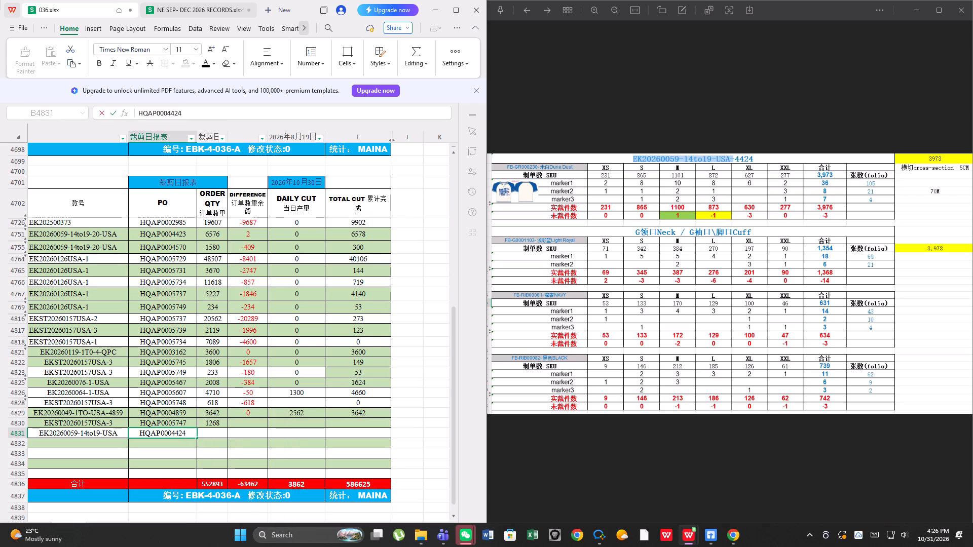
Enter 3973 as the order quantity for PO HQAP0004424 in C4831.
{"action": "left_click", "coordinate": [212, 434]}
{"action": "type", "text": "3973"}
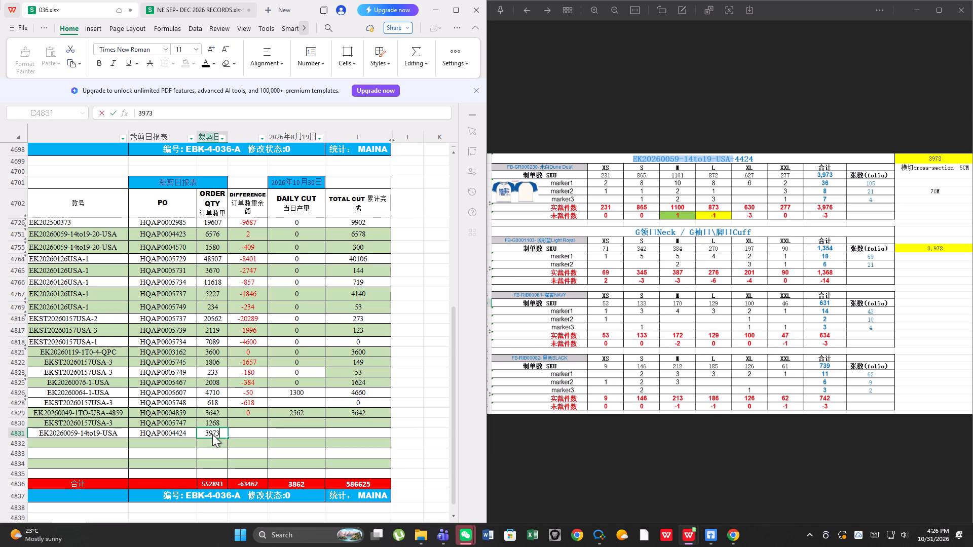
{"action": "left_click", "coordinate": [692, 487]}
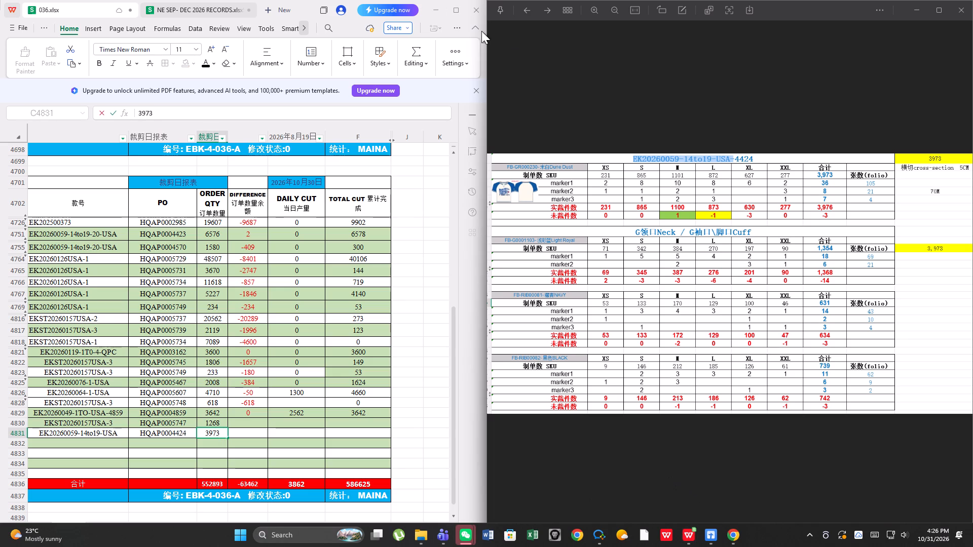
{"action": "left_click", "coordinate": [523, 8]}
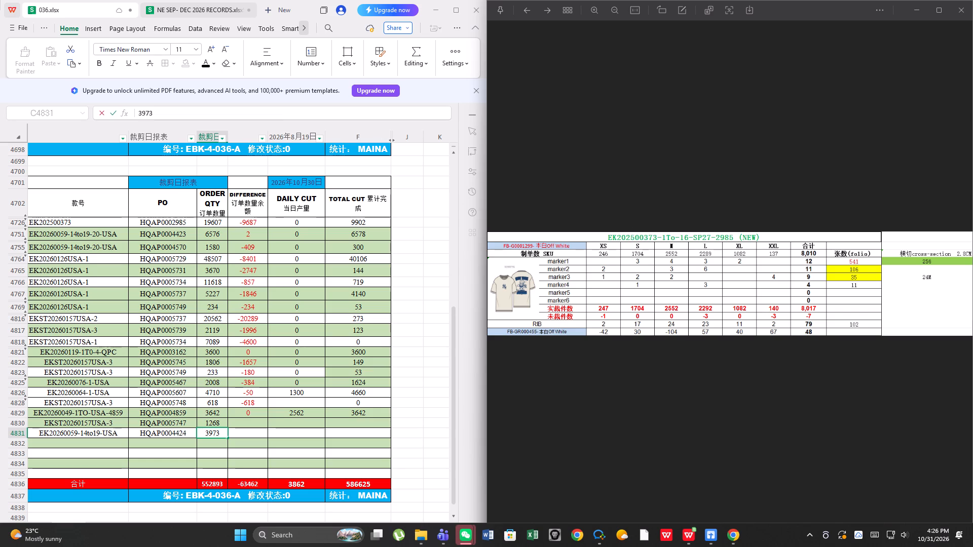
{"action": "left_click", "coordinate": [528, 13]}
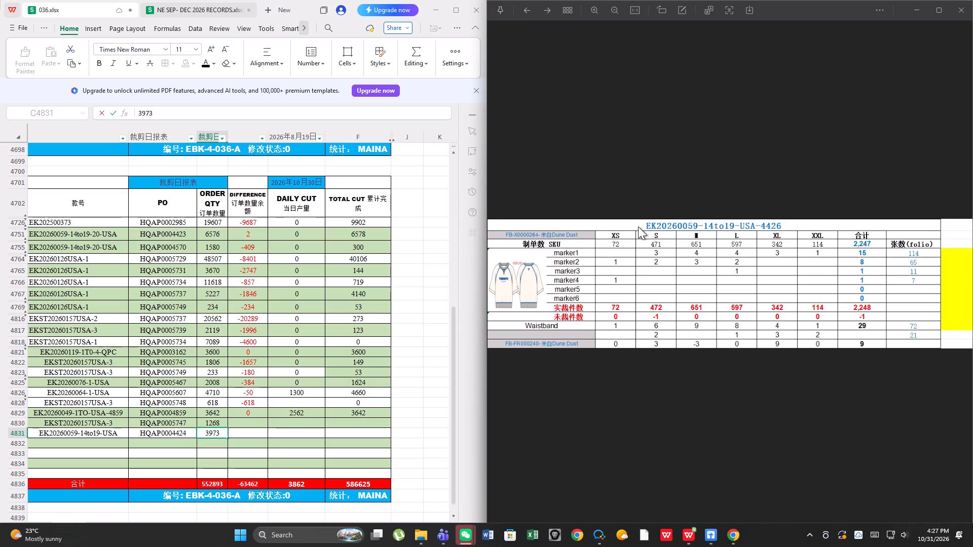
{"action": "left_click_drag", "start_coordinate": [644, 222], "coordinate": [695, 228]}
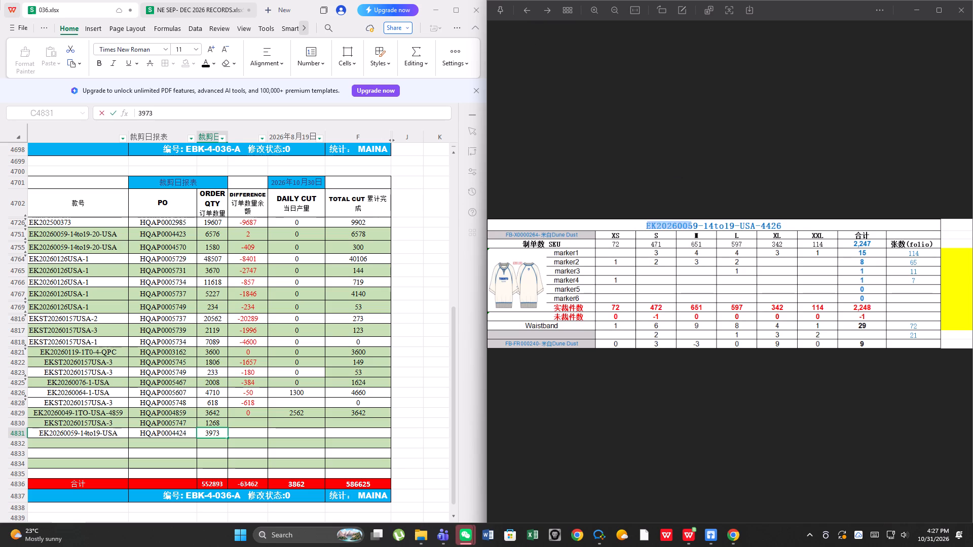
{"action": "left_click_drag", "start_coordinate": [695, 228], "coordinate": [746, 223]}
{"action": "right_click", "coordinate": [746, 223]}
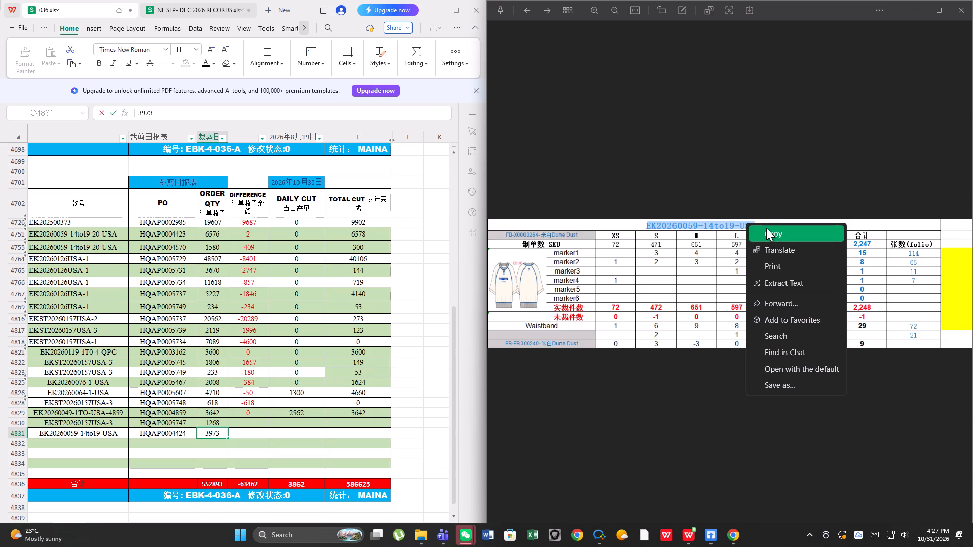
{"action": "left_click", "coordinate": [766, 228]}
{"action": "left_click", "coordinate": [91, 441]}
{"action": "right_click", "coordinate": [91, 441]}
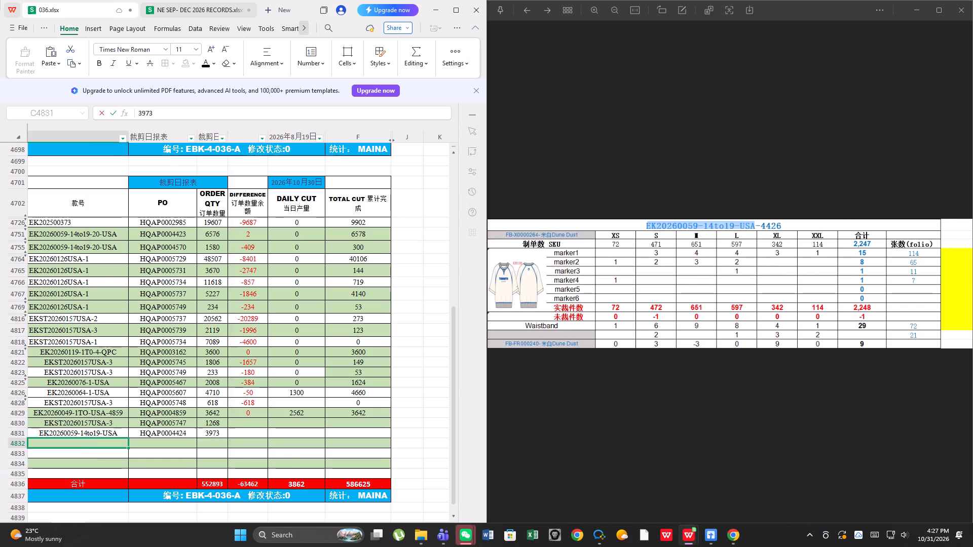
{"action": "left_click", "coordinate": [139, 157]}
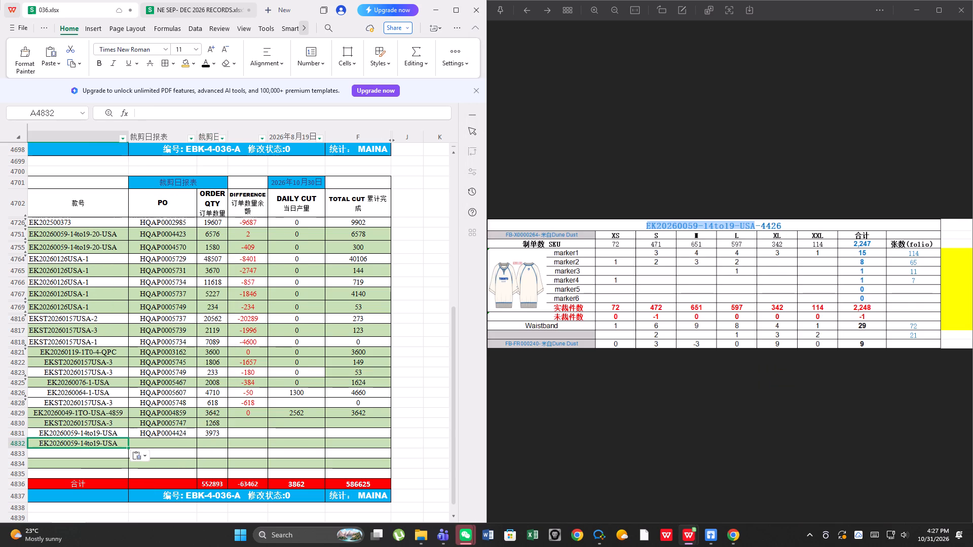
Copy the PO number from B4830 into B4832, beside the new style number.
{"action": "left_click", "coordinate": [176, 422]}
{"action": "right_click", "coordinate": [176, 422]}
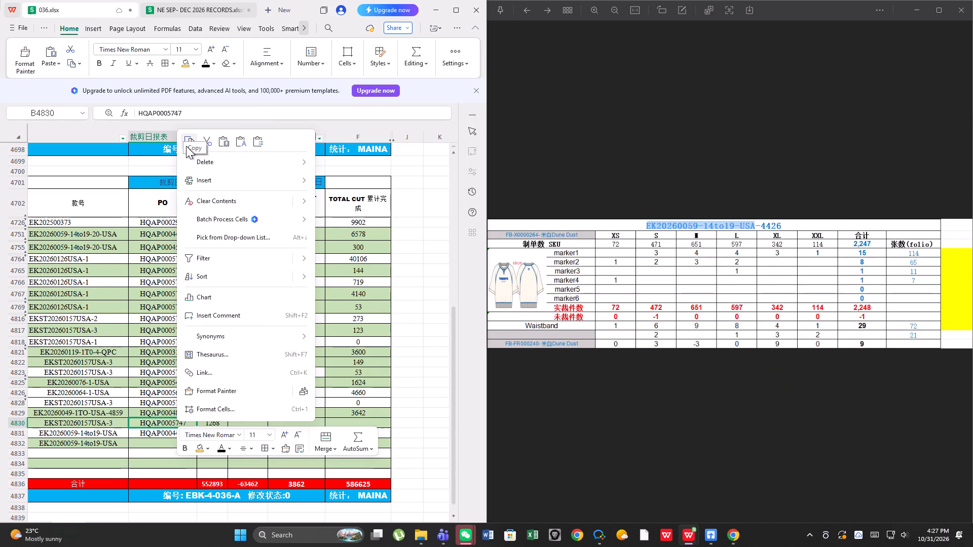
{"action": "left_click", "coordinate": [187, 145]}
{"action": "left_click", "coordinate": [164, 444]}
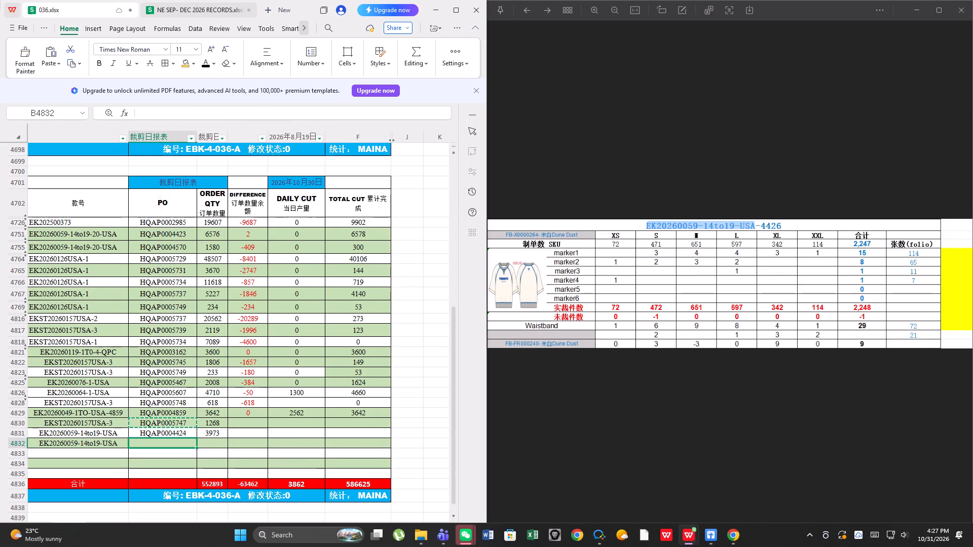
{"action": "right_click", "coordinate": [164, 444]}
{"action": "left_click", "coordinate": [213, 146]}
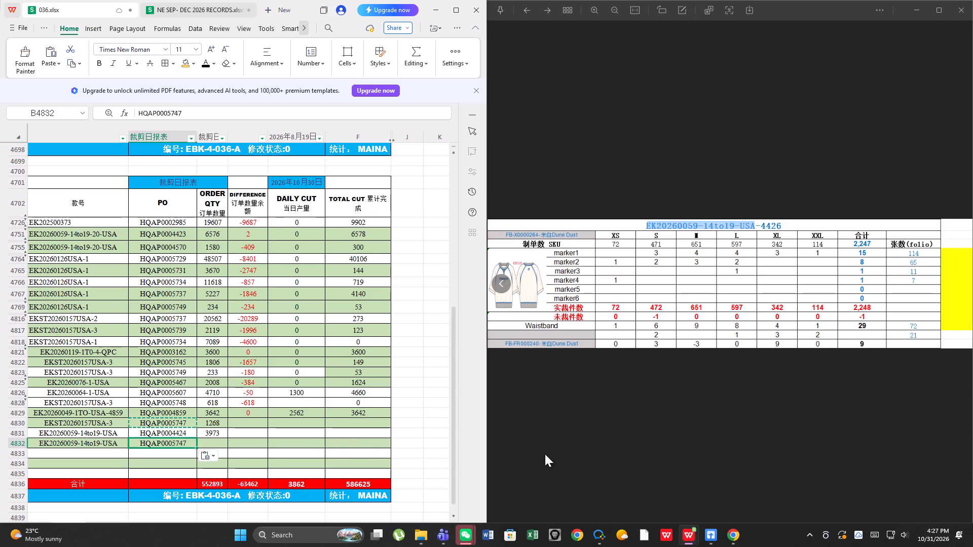
Enter 2247 as the order quantity in C4832.
{"action": "left_click", "coordinate": [220, 445]}
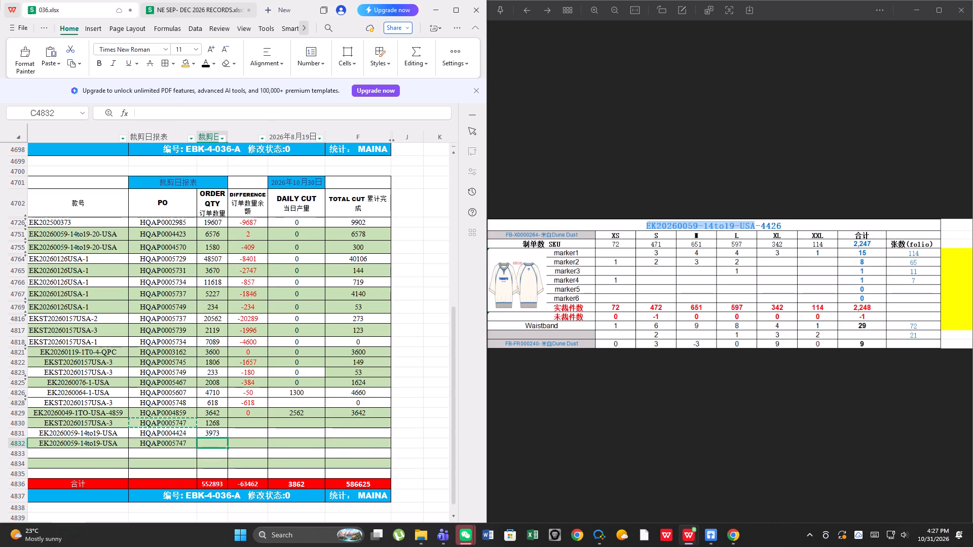
{"action": "type", "text": "2247"}
{"action": "scroll", "coordinate": [220, 445], "scroll_direction": "up", "scroll_amount": 1}
{"action": "scroll", "coordinate": [312, 436], "scroll_direction": "down", "scroll_amount": 2}
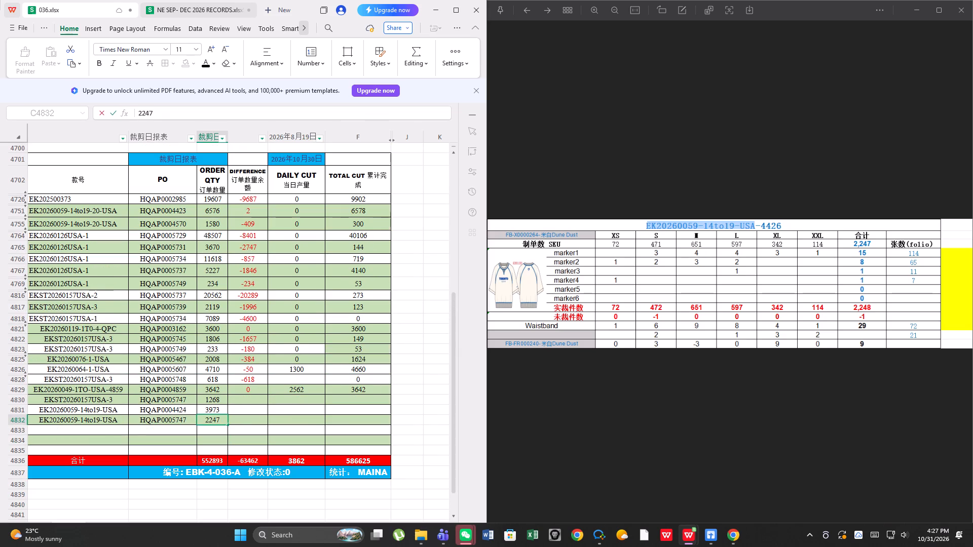
{"action": "left_click", "coordinate": [418, 392]}
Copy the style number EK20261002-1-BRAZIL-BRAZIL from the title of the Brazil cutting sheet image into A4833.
{"action": "left_click", "coordinate": [531, 4]}
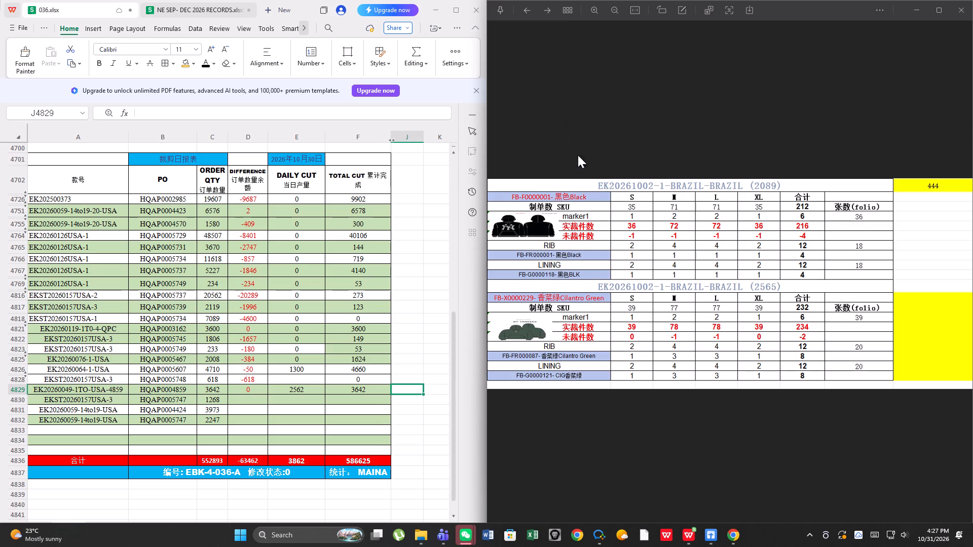
{"action": "left_click_drag", "start_coordinate": [598, 188], "coordinate": [607, 187]}
{"action": "left_click_drag", "start_coordinate": [607, 187], "coordinate": [747, 184]}
{"action": "right_click", "coordinate": [727, 188]}
{"action": "left_click", "coordinate": [740, 196]}
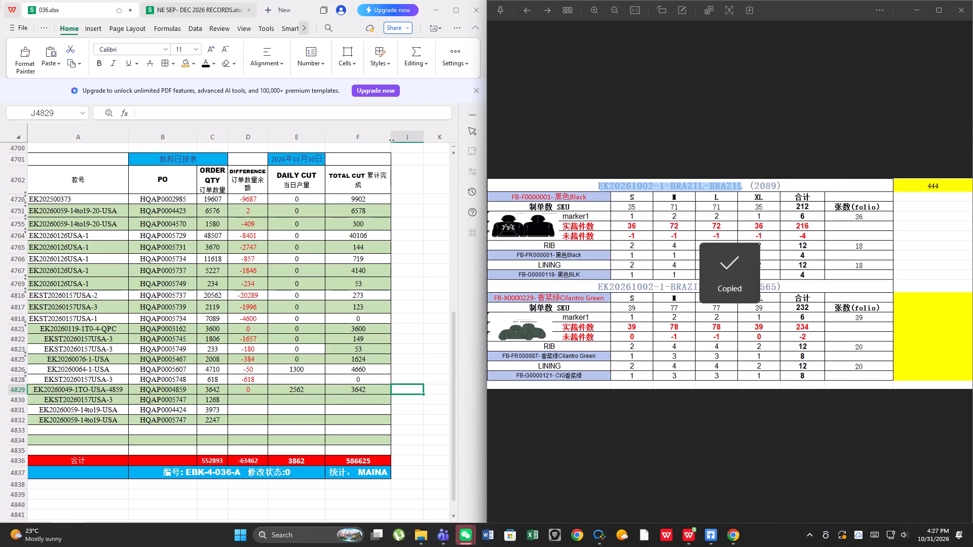
{"action": "left_click", "coordinate": [88, 434]}
{"action": "right_click", "coordinate": [87, 429]}
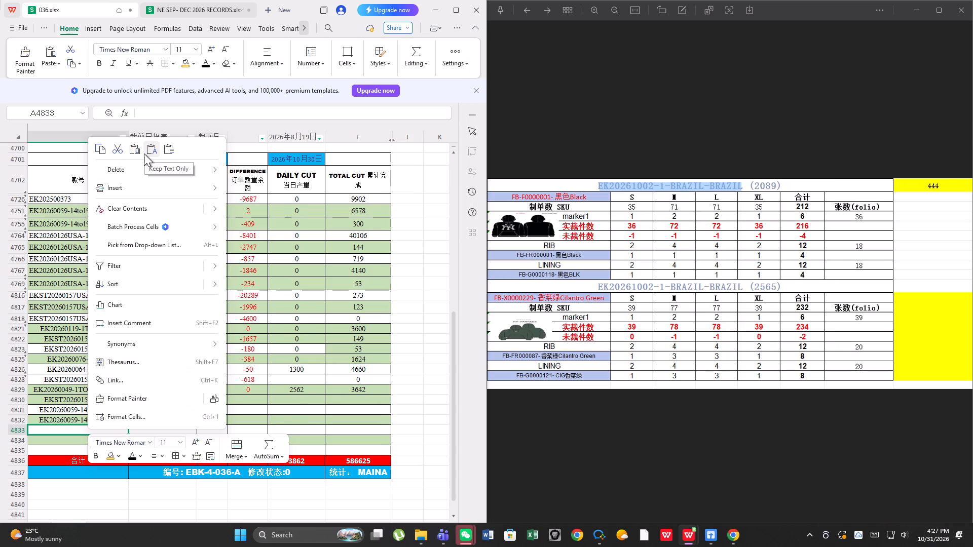
{"action": "left_click", "coordinate": [129, 144]}
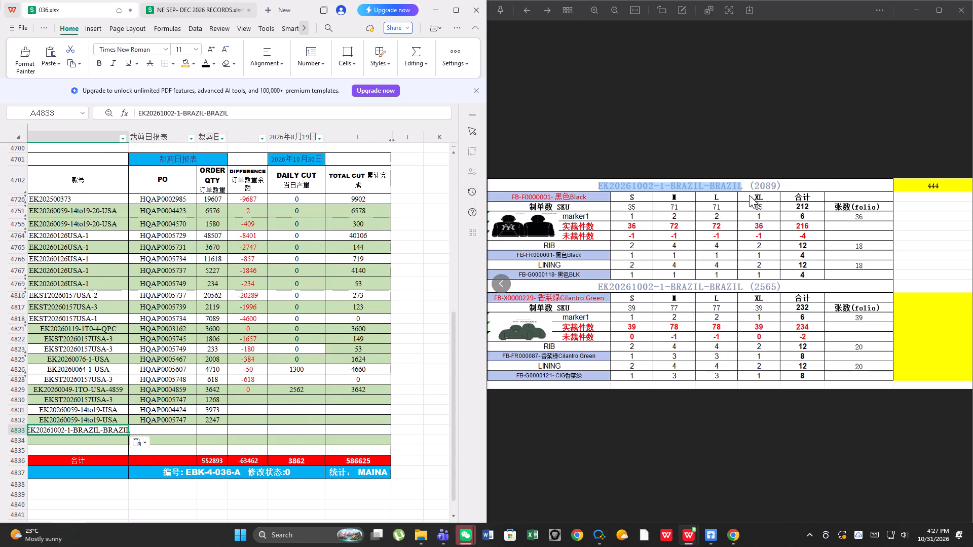
Copy the PO number from B4831 into B4833 and change it to HQAP0002089 for the Brazil order.
{"action": "left_click", "coordinate": [167, 410]}
{"action": "right_click", "coordinate": [167, 410]}
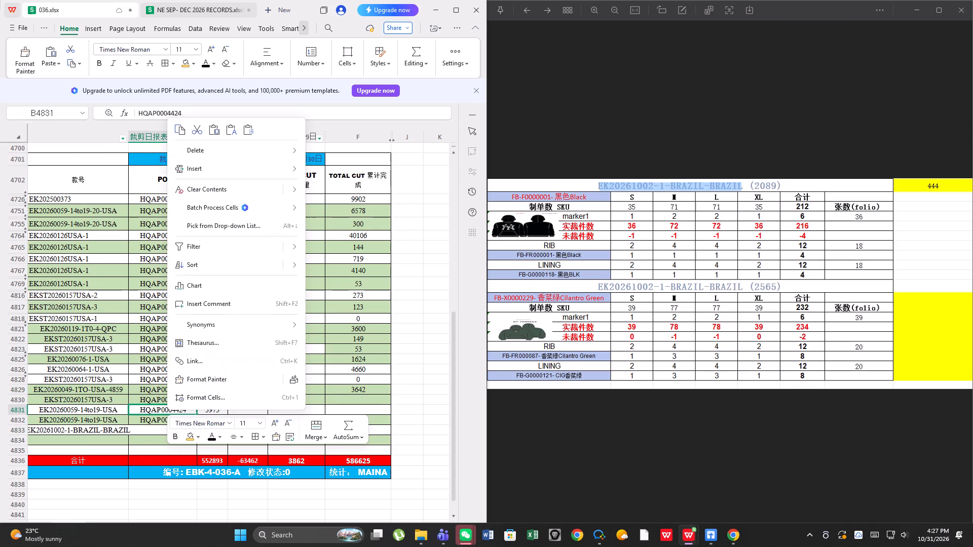
{"action": "left_click", "coordinate": [178, 129]}
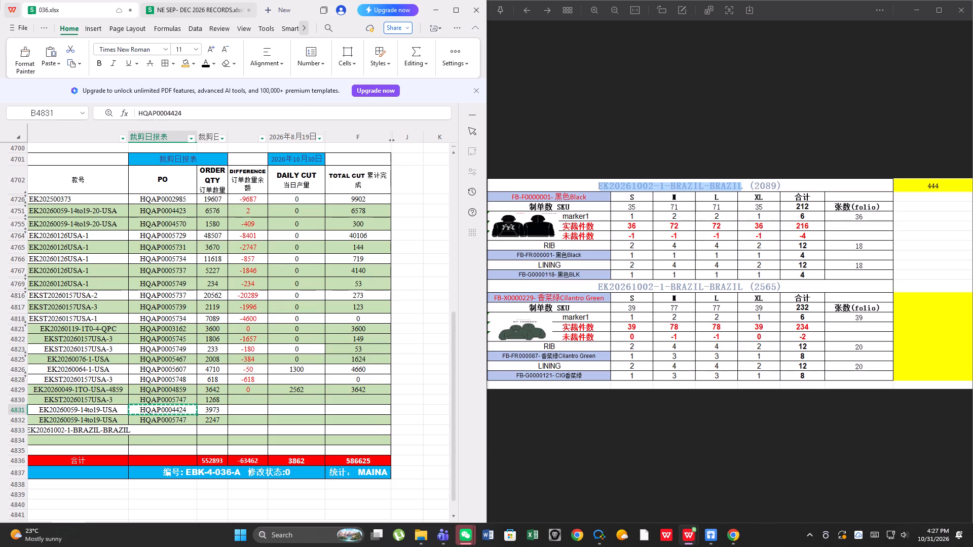
{"action": "left_click", "coordinate": [143, 431]}
{"action": "right_click", "coordinate": [143, 431]}
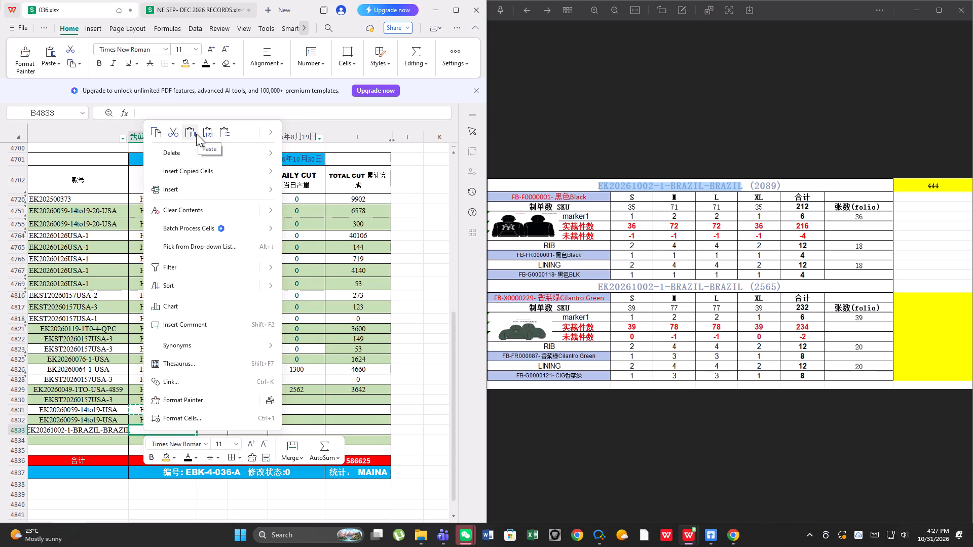
{"action": "left_click", "coordinate": [196, 134]}
{"action": "left_click", "coordinate": [189, 112]}
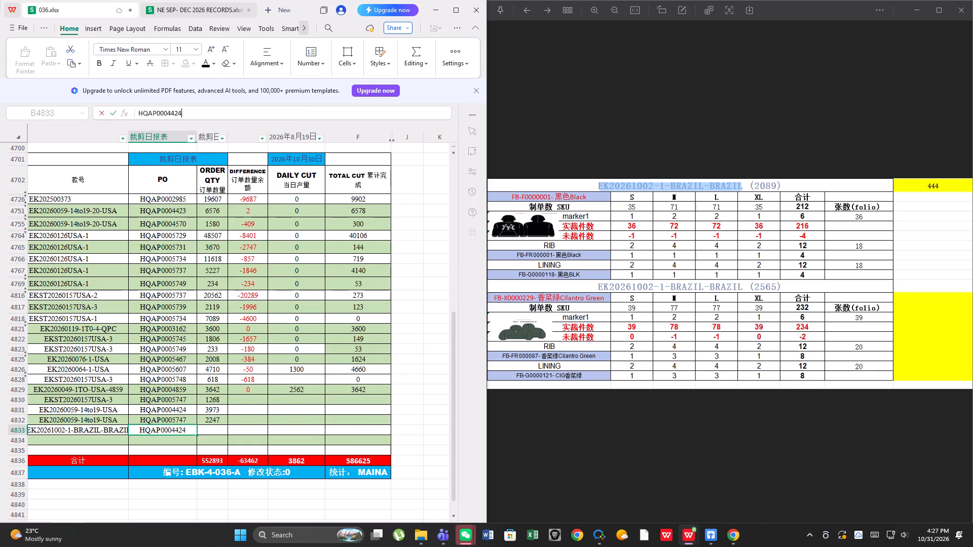
{"action": "key", "text": "BackSpace"}
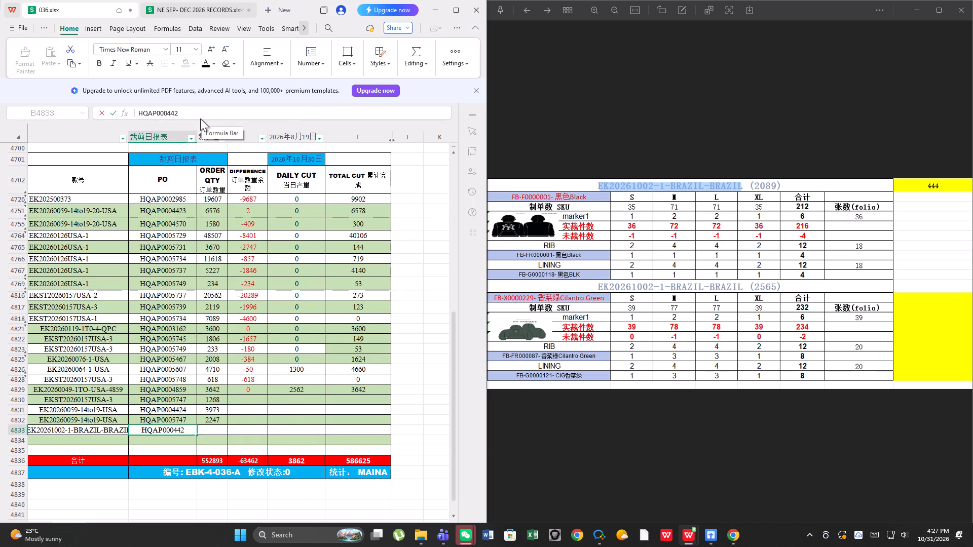
{"action": "key", "text": "BackSpace"}
{"action": "key", "text": "BackSpace"}
{"action": "key", "text": "BackSpace"}
{"action": "type", "text": "2089"}
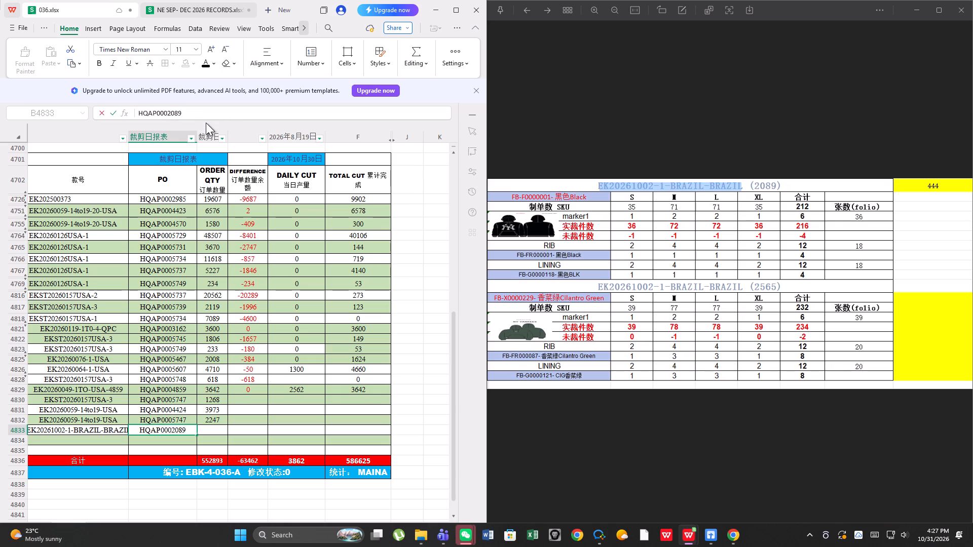
Enter 444 as the order quantity for the Brazil order in C4833.
{"action": "left_click", "coordinate": [203, 429]}
{"action": "type", "text": "444"}
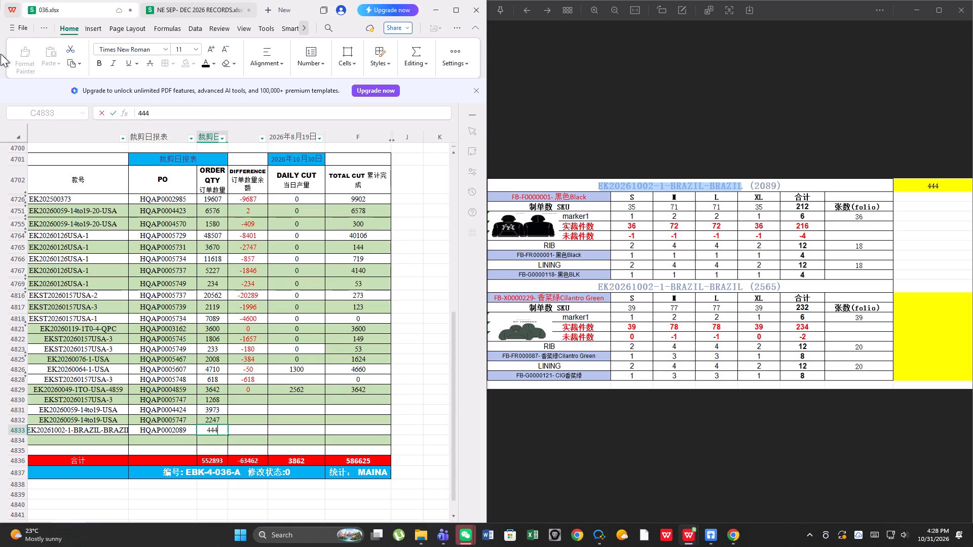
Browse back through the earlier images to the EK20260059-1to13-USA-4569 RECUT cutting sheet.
{"action": "left_click", "coordinate": [528, 11]}
{"action": "left_click", "coordinate": [528, 11]}
{"action": "left_click", "coordinate": [528, 11]}
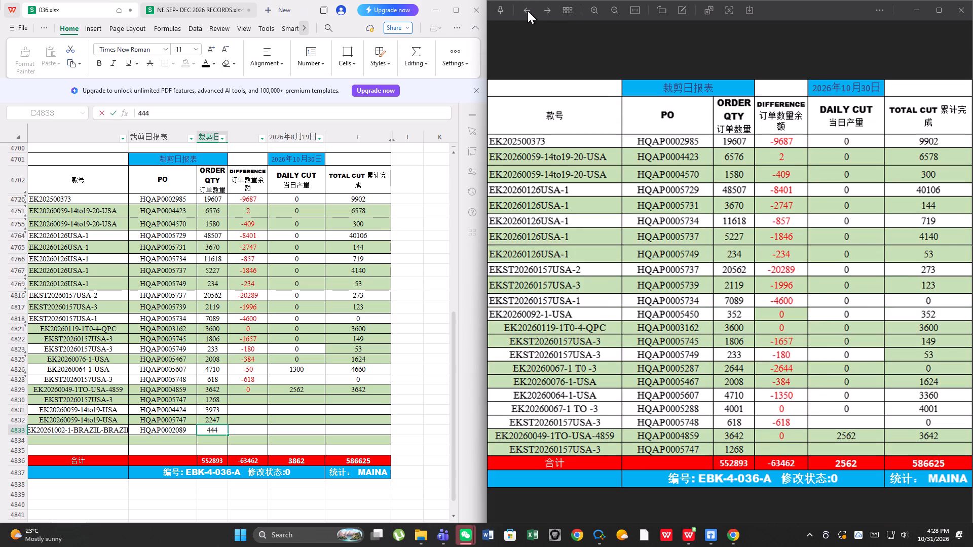
{"action": "left_click", "coordinate": [528, 11]}
{"action": "left_click", "coordinate": [528, 11]}
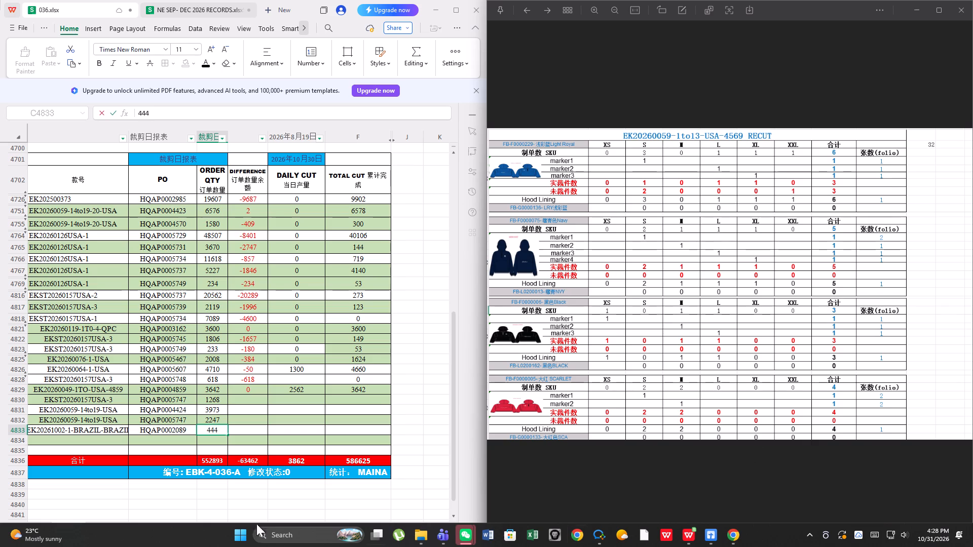
Find a total cut cell that holds a formula and copy it from F4818 into F4831 for PO HQAP0004424.
{"action": "left_click", "coordinate": [264, 399]}
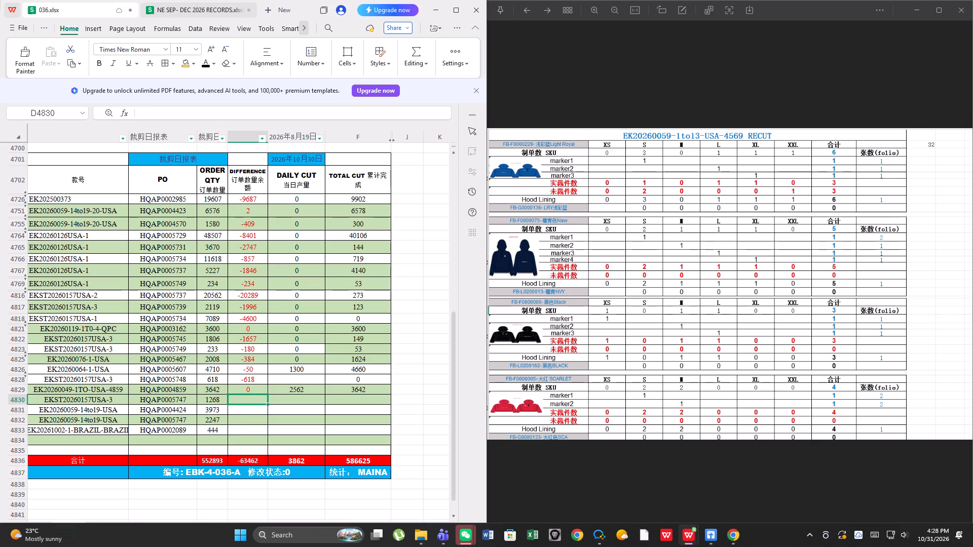
{"action": "left_click", "coordinate": [376, 391]}
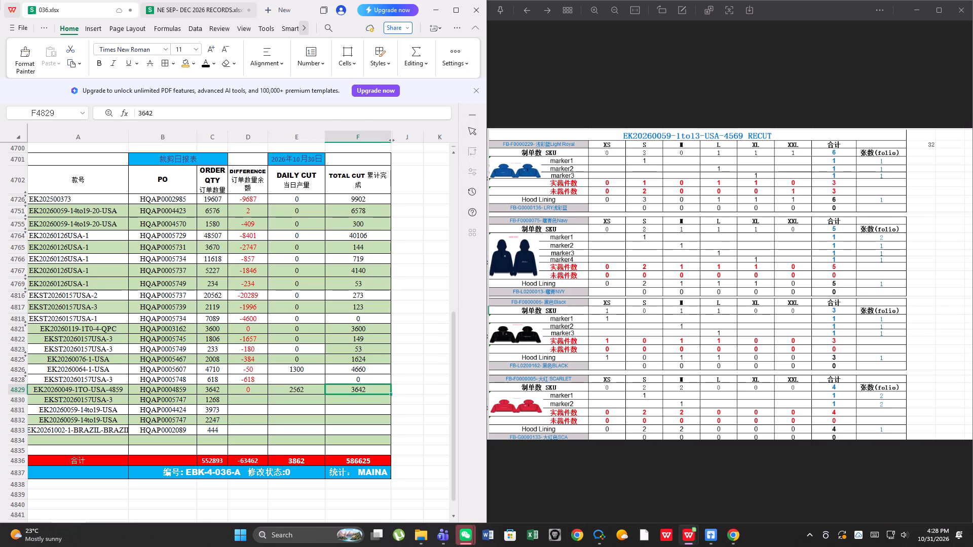
{"action": "left_click", "coordinate": [349, 330]}
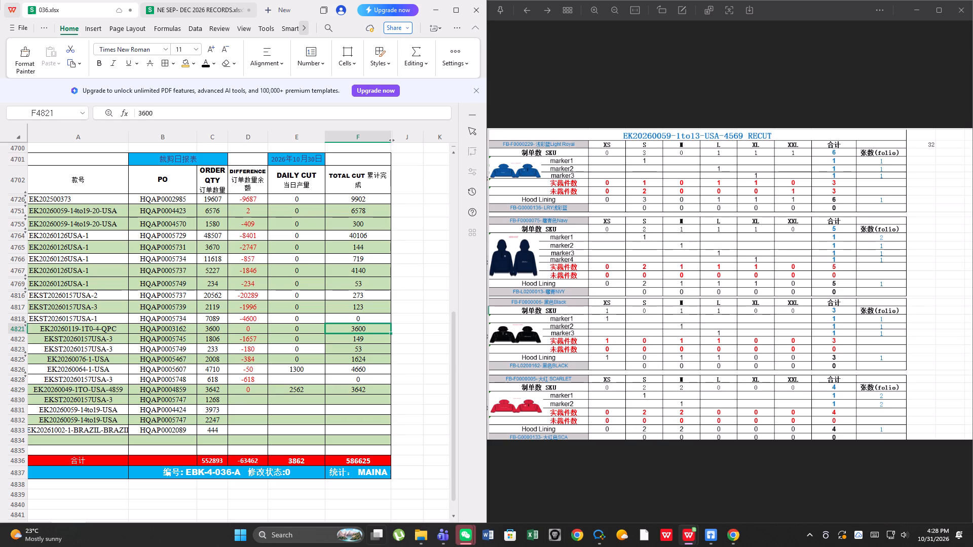
{"action": "left_click", "coordinate": [375, 355]}
{"action": "left_click", "coordinate": [368, 330]}
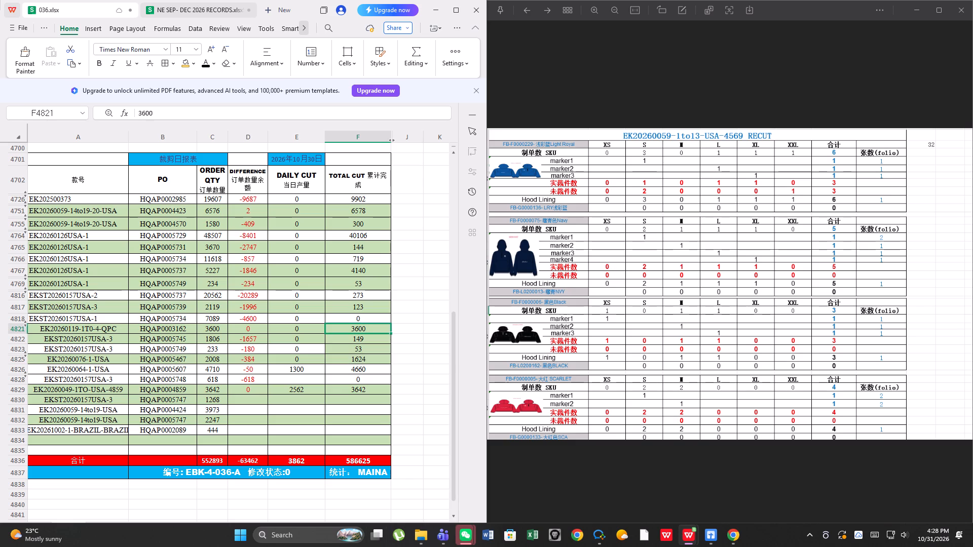
{"action": "left_click", "coordinate": [371, 338]}
{"action": "left_click", "coordinate": [379, 377]}
{"action": "left_click", "coordinate": [367, 323]}
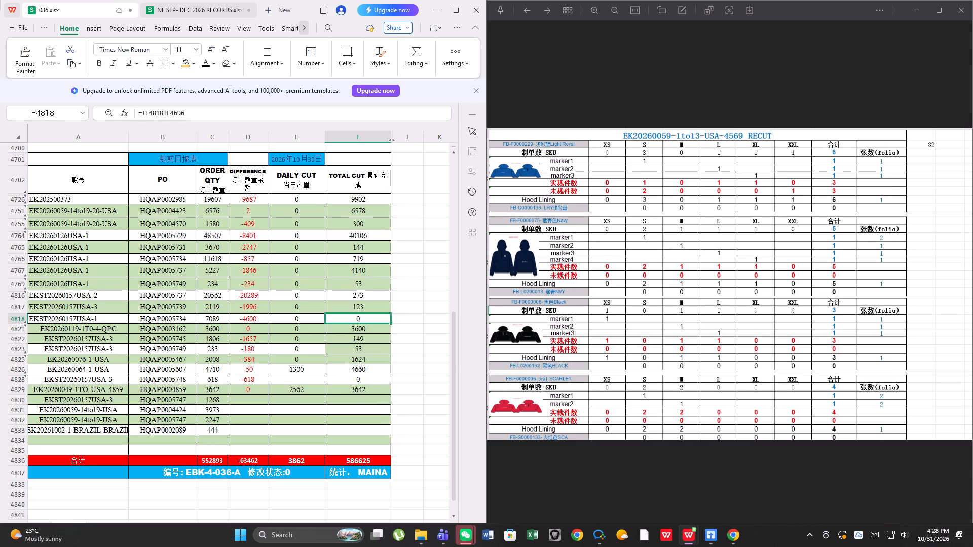
{"action": "right_click", "coordinate": [379, 316]}
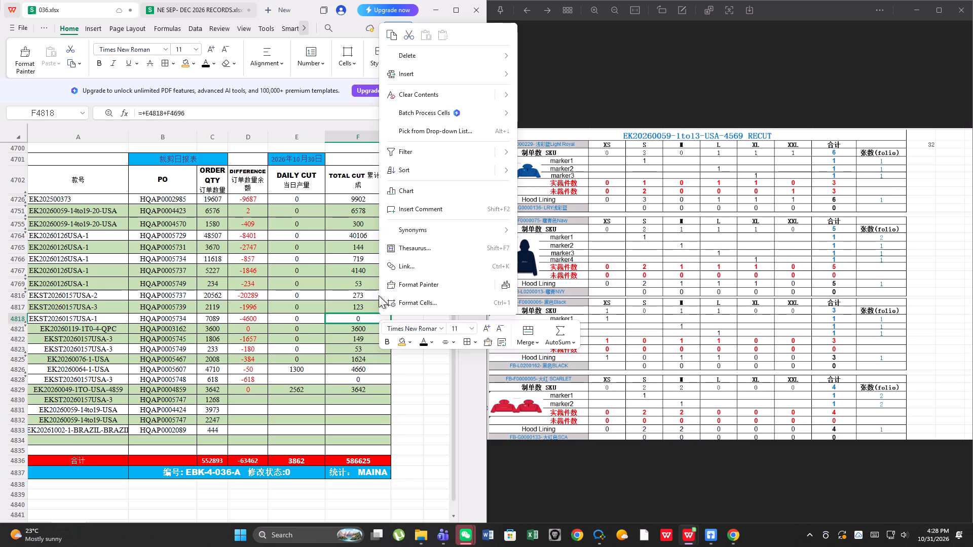
{"action": "left_click", "coordinate": [388, 39]}
{"action": "left_click", "coordinate": [350, 413]}
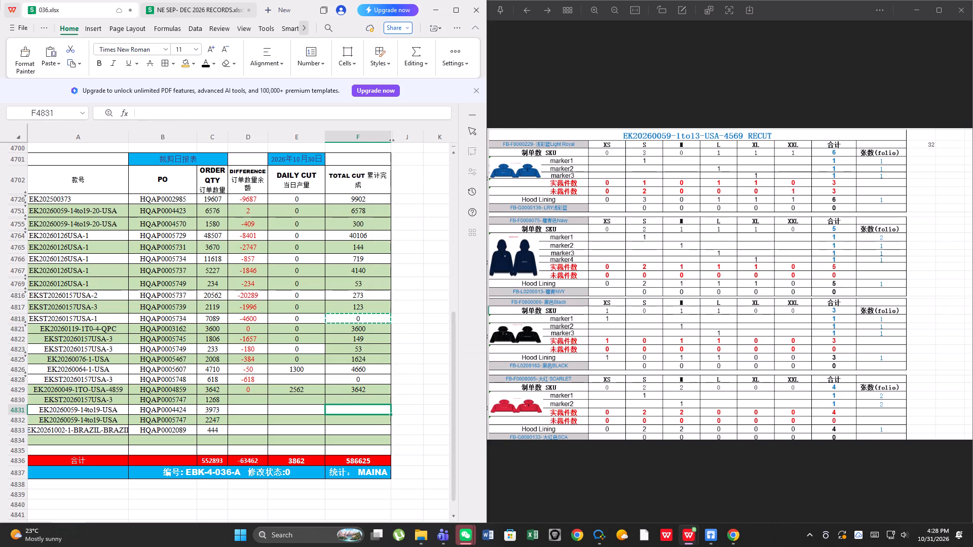
{"action": "right_click", "coordinate": [348, 413]}
{"action": "left_click", "coordinate": [399, 120]}
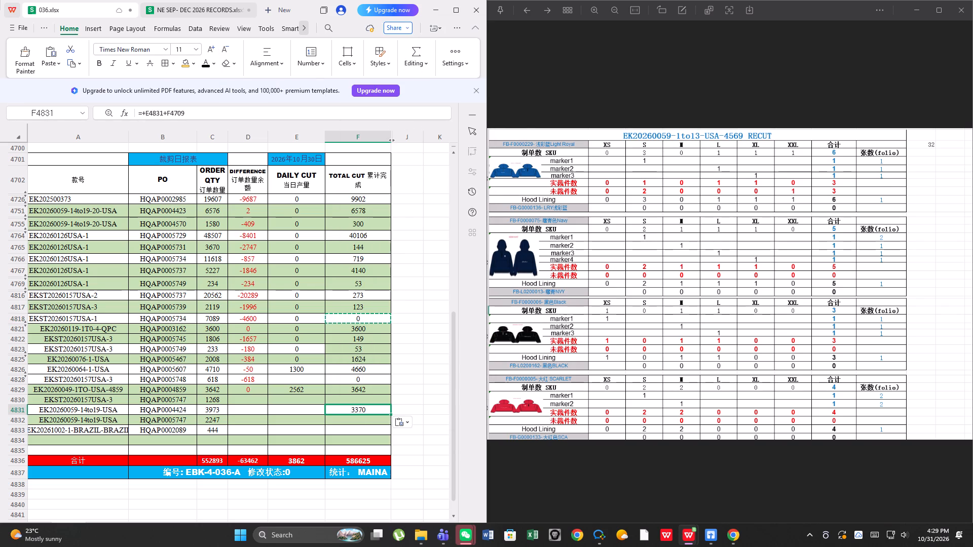
Replace the total cut formula in F4831 for PO HQAP0004424 with =E4831.
{"action": "key", "text": "equal"}
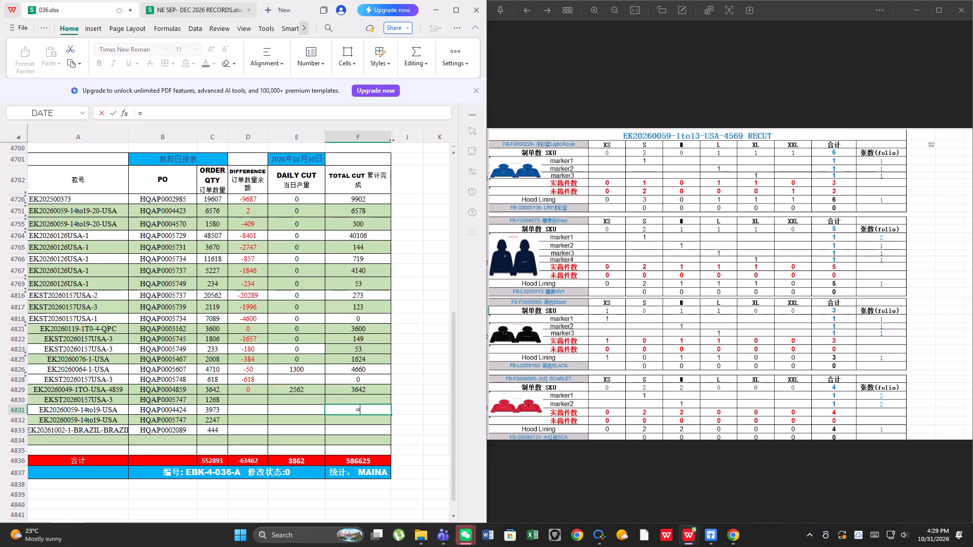
{"action": "key", "text": "e"}
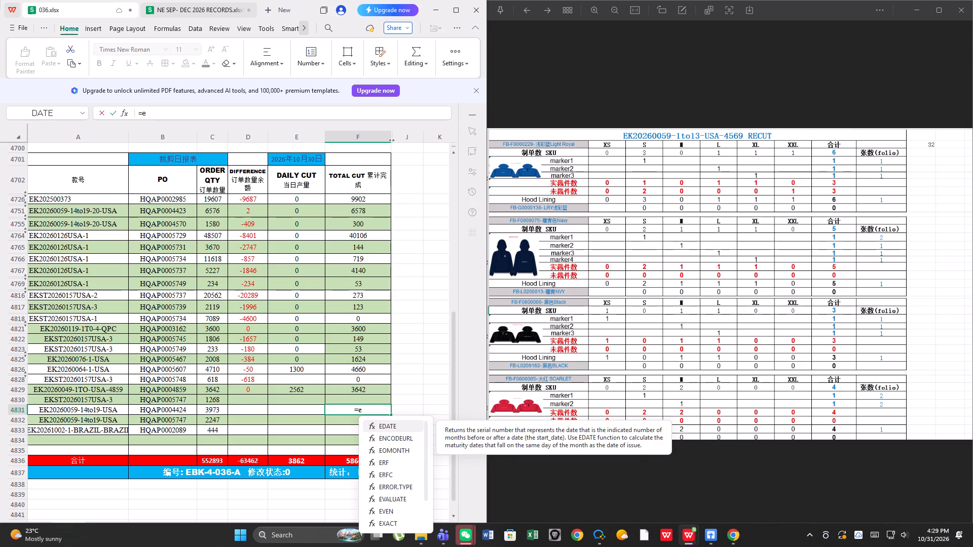
{"action": "key", "text": "BackSpace"}
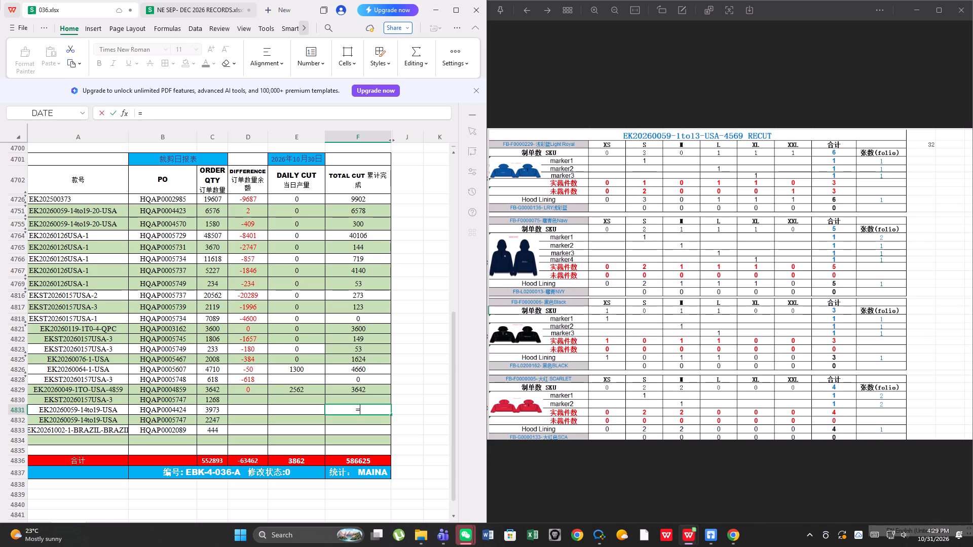
{"action": "key", "text": "e"}
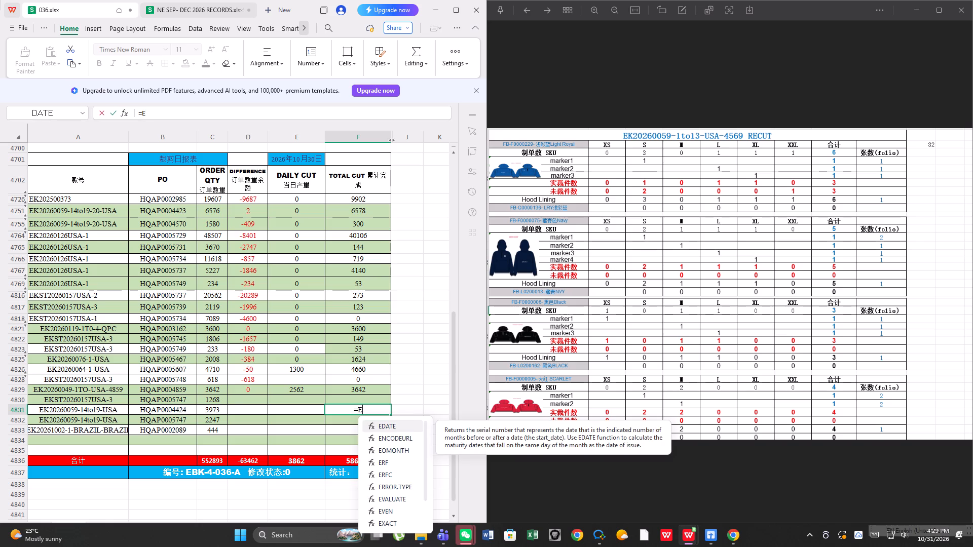
{"action": "type", "text": "4831"}
{"action": "left_click", "coordinate": [429, 446]}
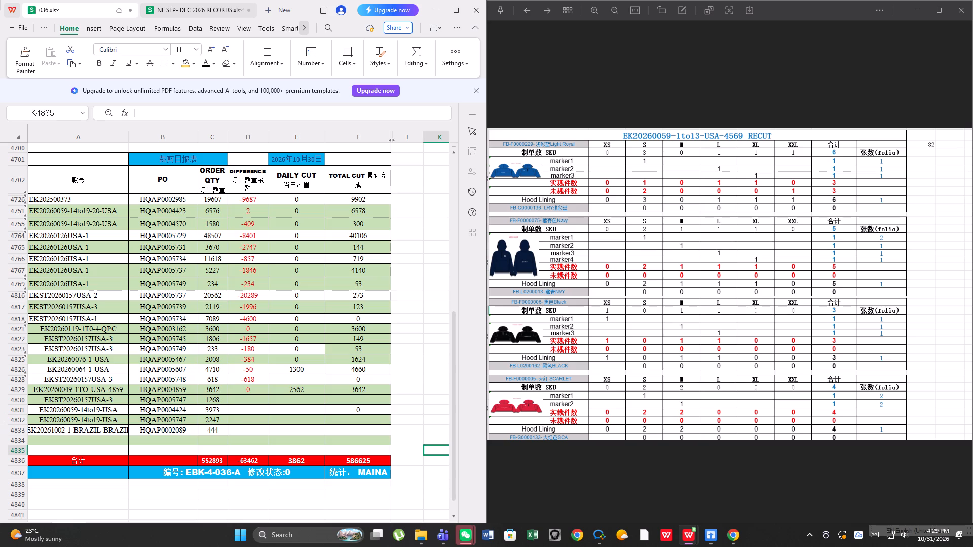
Copy the total cut formula from F4831 into F4833 for the Brazil order.
{"action": "left_click", "coordinate": [352, 413]}
{"action": "right_click", "coordinate": [352, 413]}
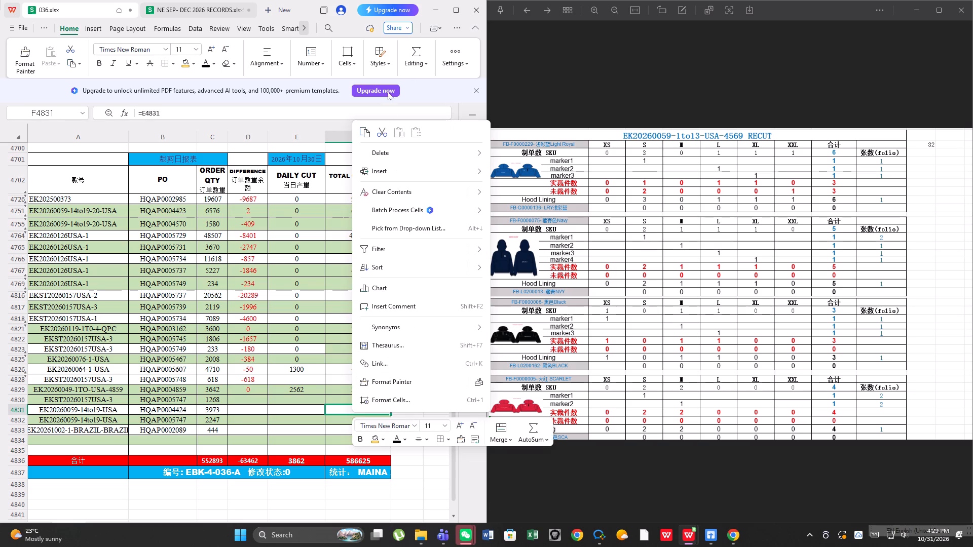
{"action": "left_click", "coordinate": [360, 126]}
{"action": "left_click", "coordinate": [357, 431]}
{"action": "right_click_drag", "start_coordinate": [357, 431], "coordinate": [359, 426]}
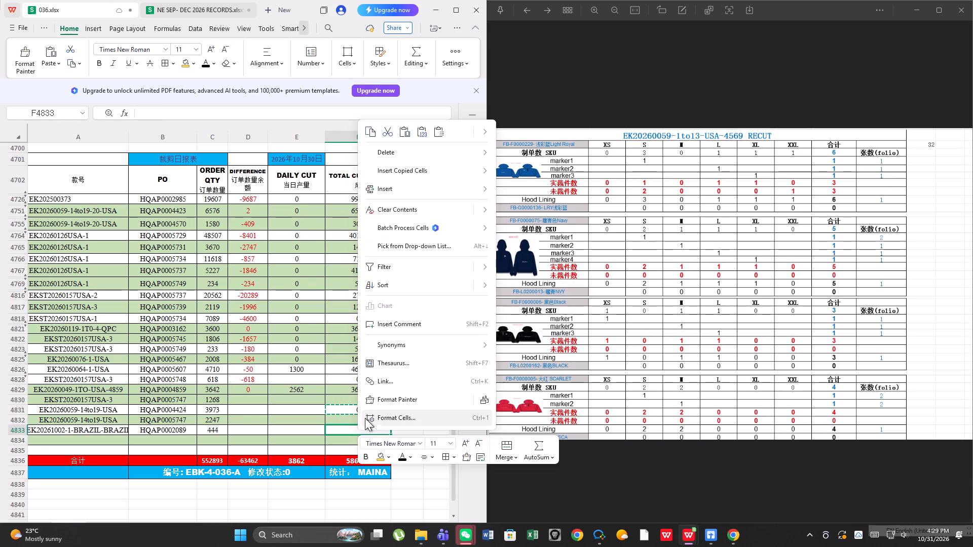
{"action": "left_click", "coordinate": [409, 132]}
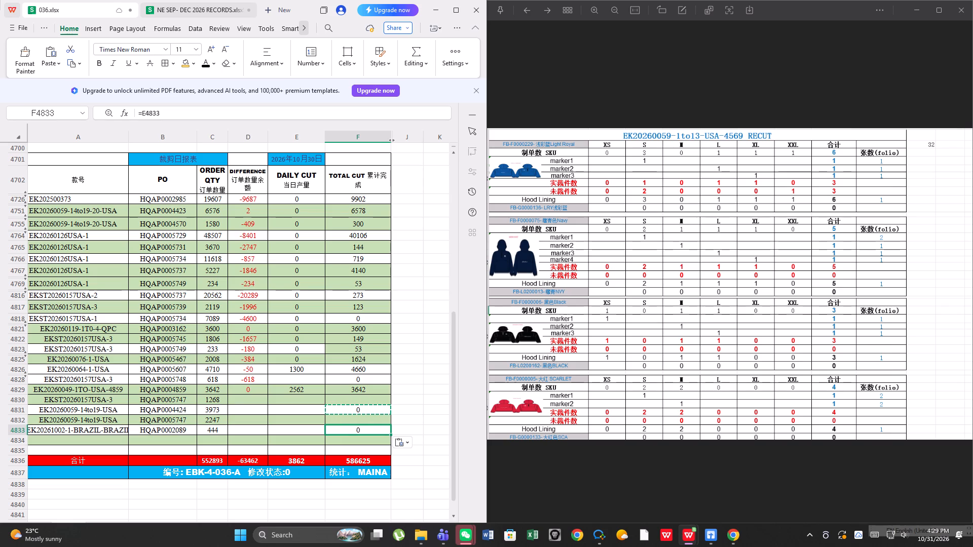
{"action": "left_click", "coordinate": [364, 388]}
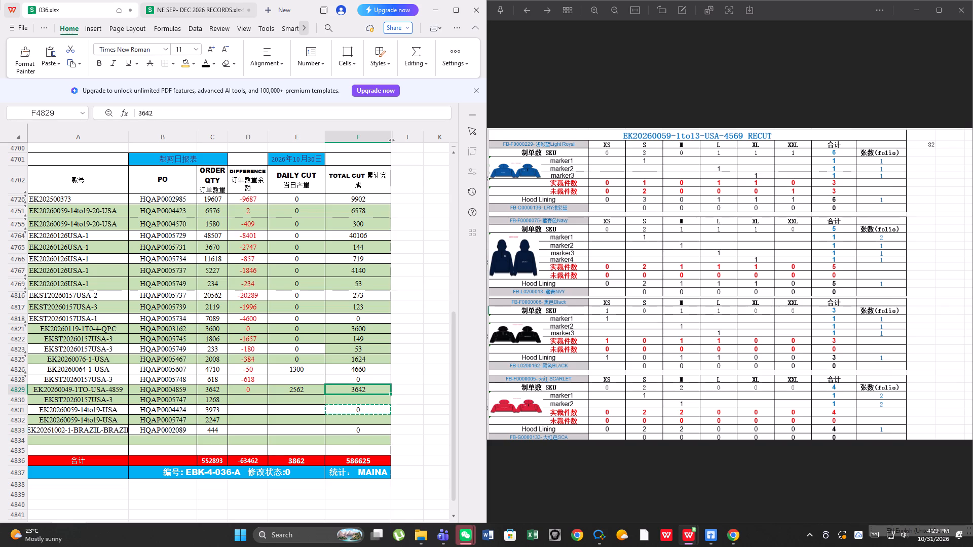
{"action": "left_click", "coordinate": [359, 402]}
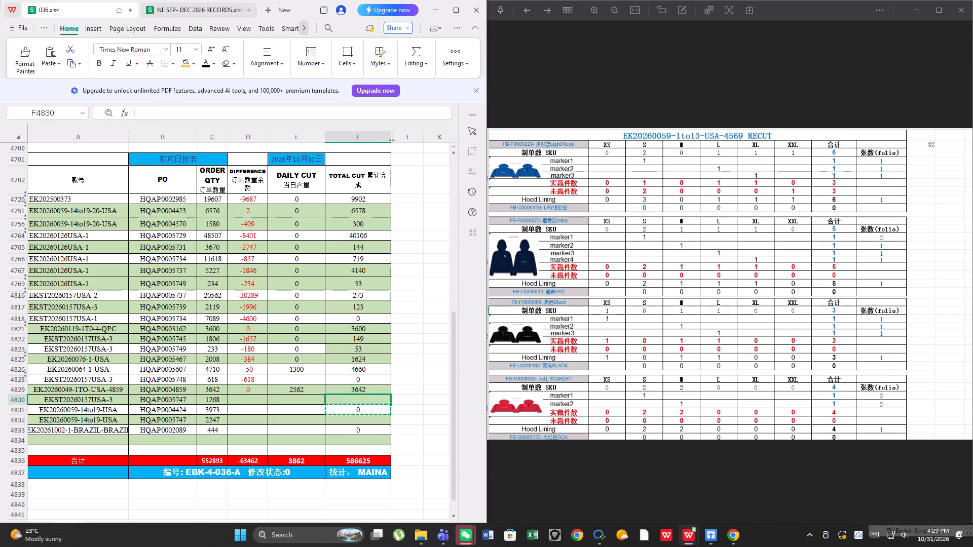
{"action": "key", "text": "equal"}
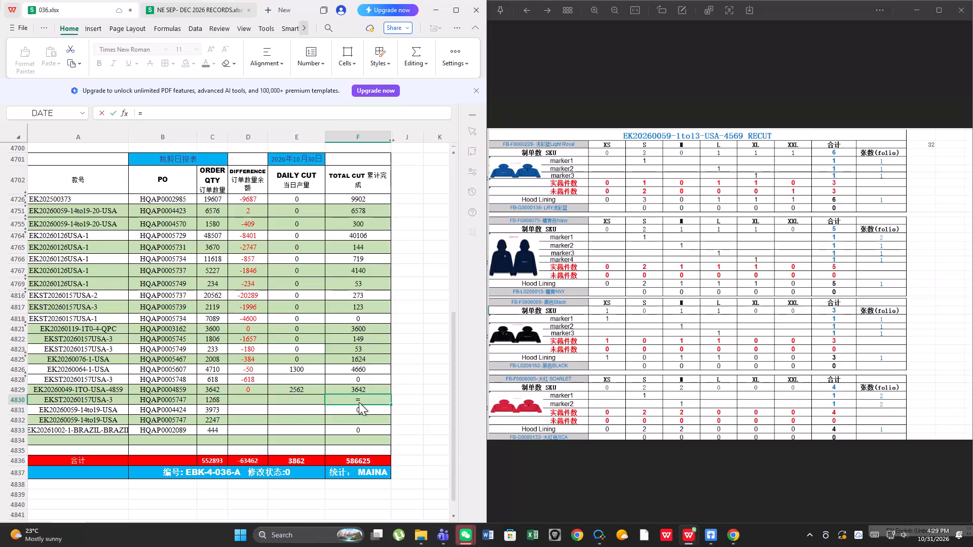
{"action": "key", "text": "e"}
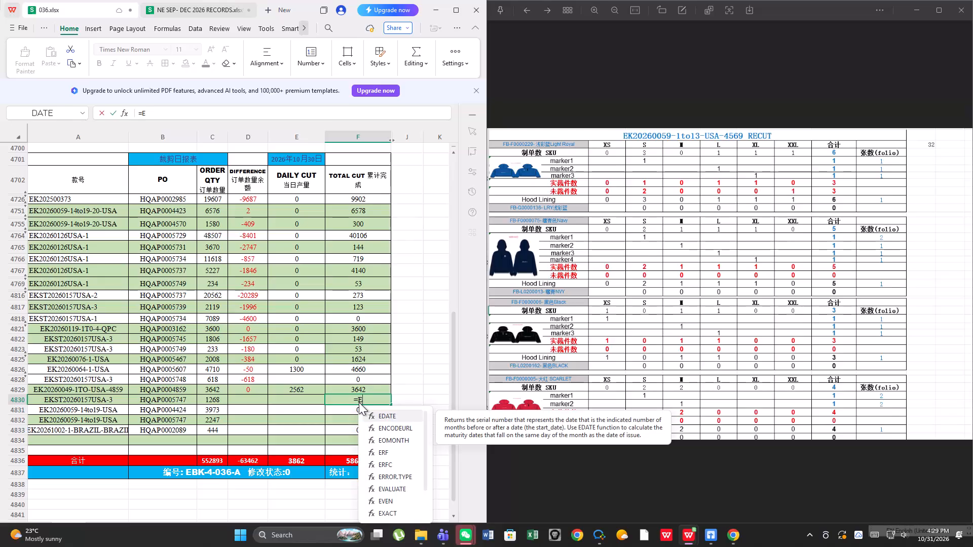
{"action": "type", "text": "4830"}
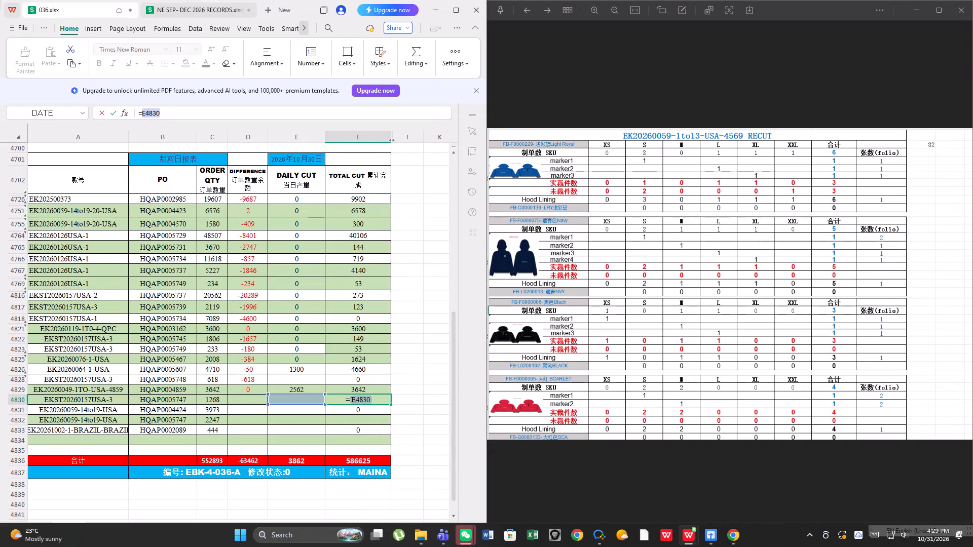
{"action": "left_click", "coordinate": [439, 422]}
{"action": "left_click", "coordinate": [364, 398]}
{"action": "right_click", "coordinate": [364, 398]}
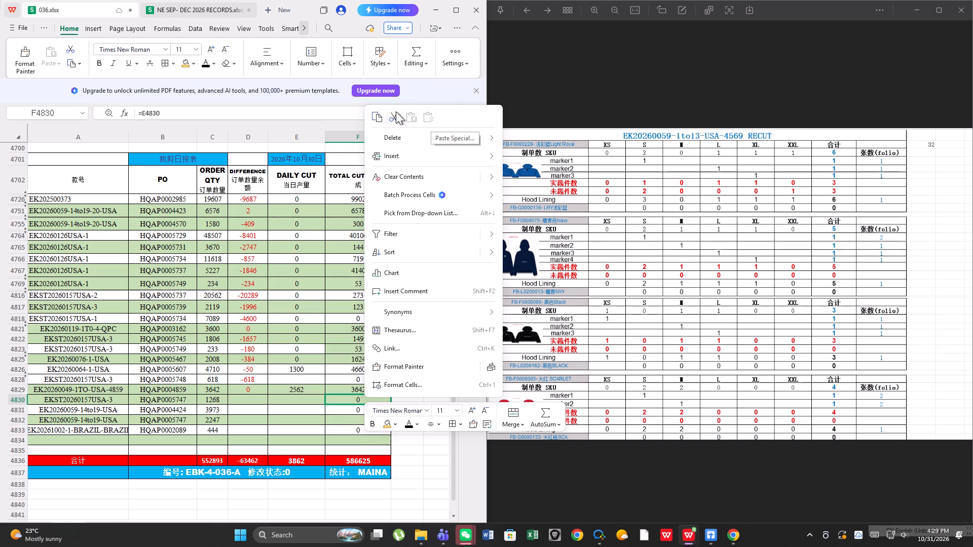
{"action": "left_click", "coordinate": [380, 114]}
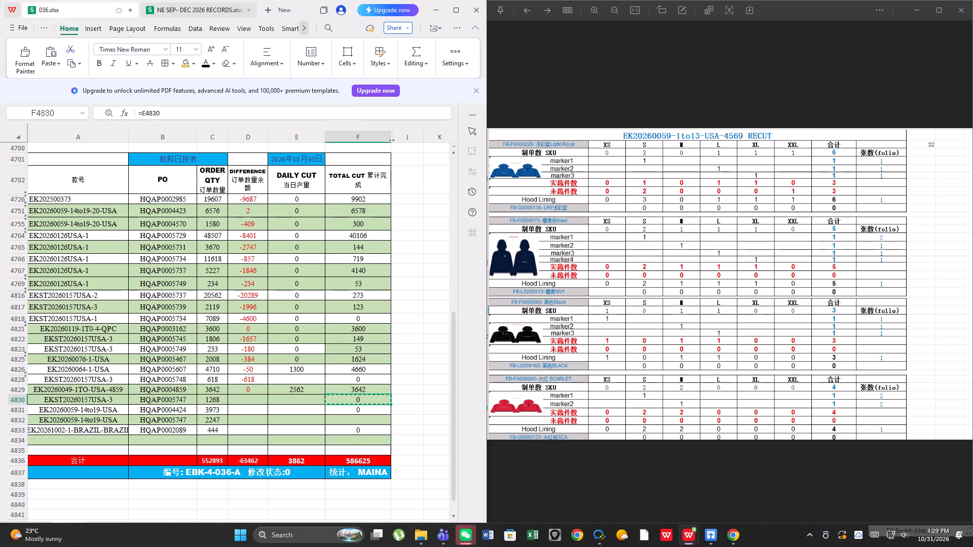
{"action": "left_click", "coordinate": [358, 422]}
{"action": "right_click", "coordinate": [358, 422]}
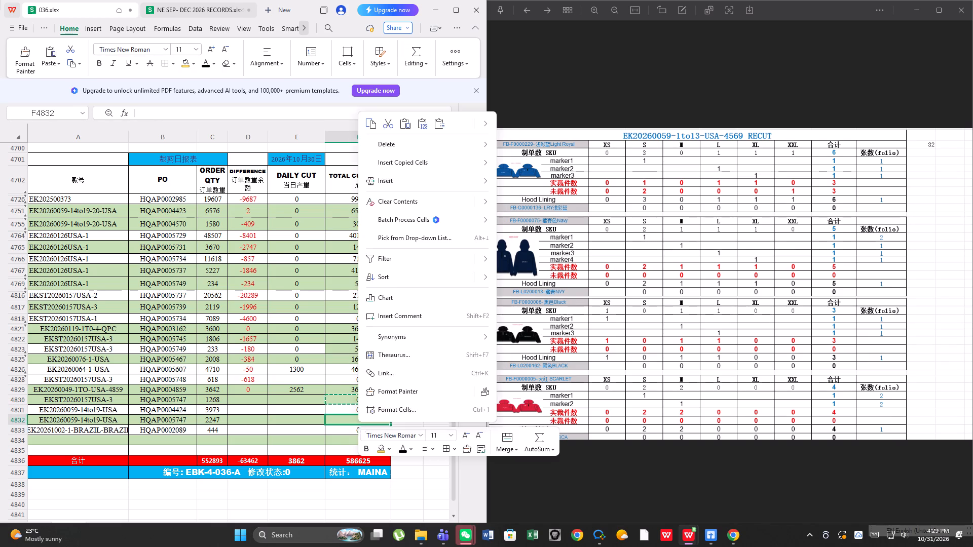
{"action": "left_click", "coordinate": [405, 122]}
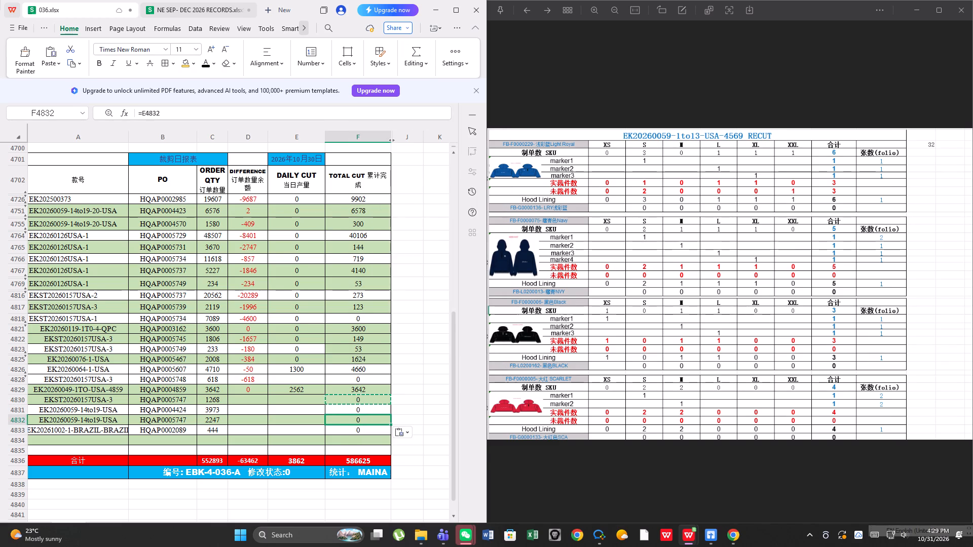
{"action": "double_click", "coordinate": [416, 418]}
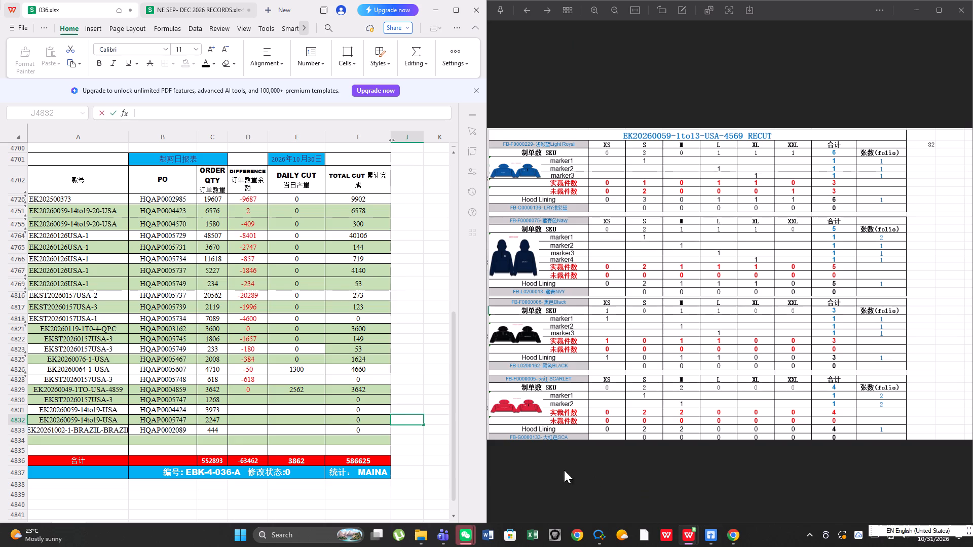
Copy the difference formula from D4829 into the green rows' difference cells D4830 and D4832.
{"action": "left_click", "coordinate": [171, 404]}
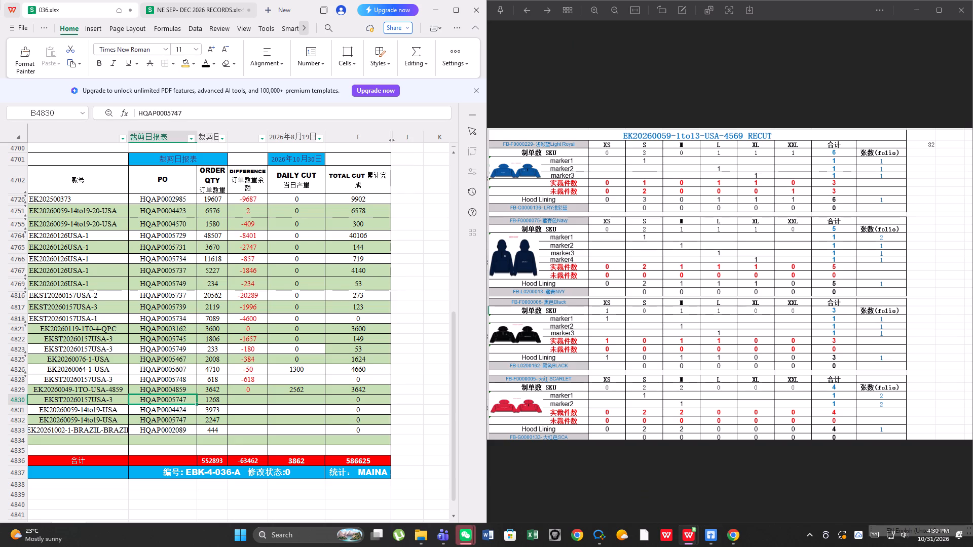
{"action": "left_click", "coordinate": [206, 402]}
{"action": "left_click", "coordinate": [236, 391]}
{"action": "right_click", "coordinate": [236, 391]}
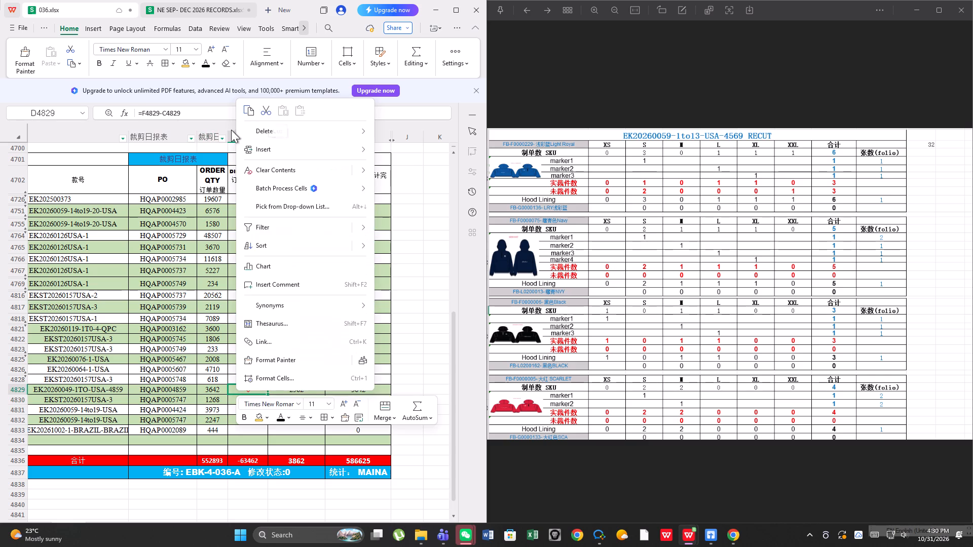
{"action": "left_click", "coordinate": [246, 111]}
{"action": "left_click", "coordinate": [237, 397]}
{"action": "right_click", "coordinate": [237, 397]}
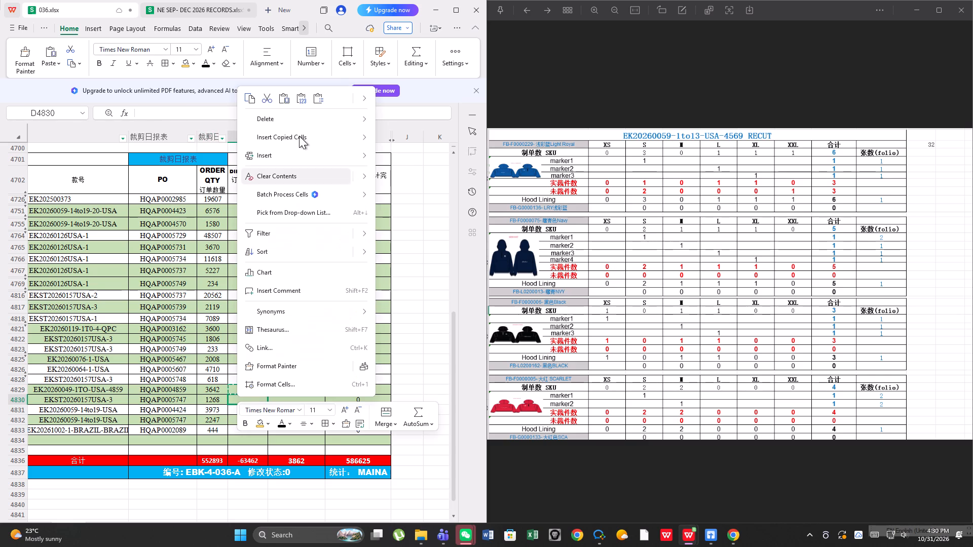
{"action": "left_click", "coordinate": [280, 100]}
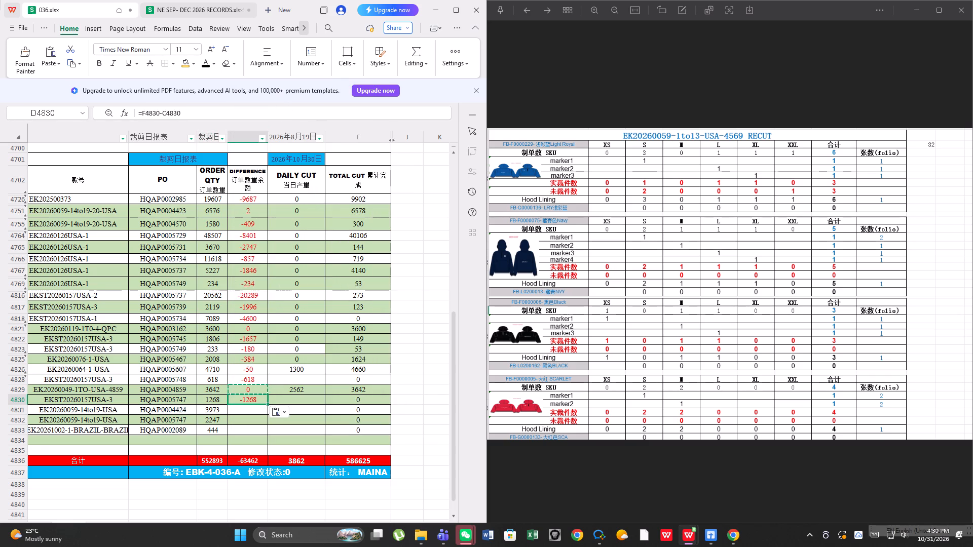
{"action": "left_click", "coordinate": [256, 421]}
{"action": "right_click", "coordinate": [256, 421]}
{"action": "left_click", "coordinate": [307, 141]}
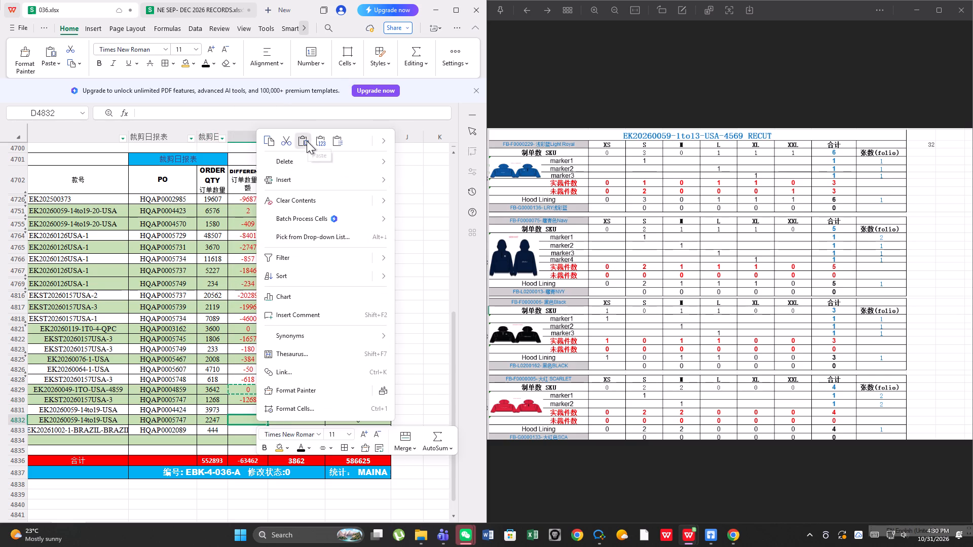
Copy the difference formula from D4828 into the white rows' difference cells D4831 and D4833.
{"action": "left_click", "coordinate": [248, 376]}
{"action": "right_click", "coordinate": [248, 376]}
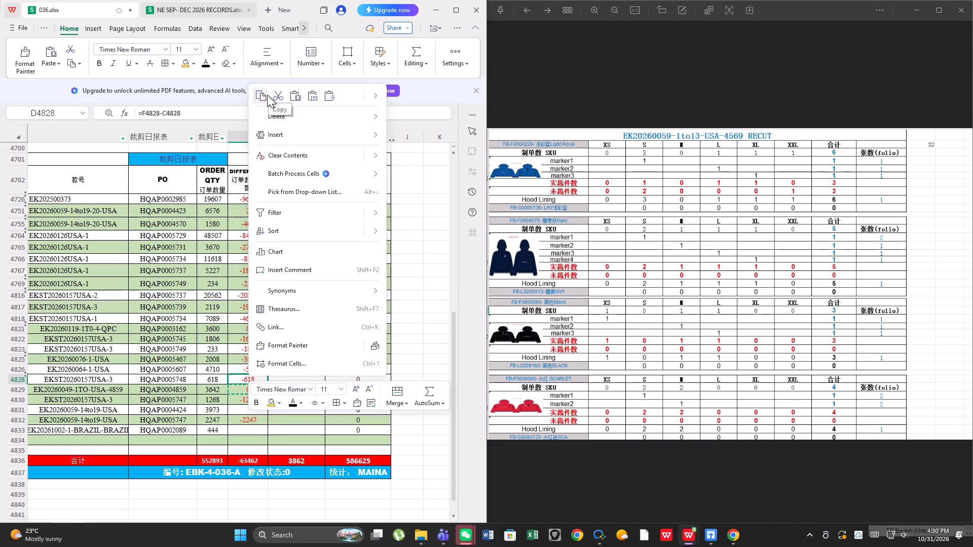
{"action": "left_click", "coordinate": [267, 95]}
{"action": "left_click", "coordinate": [235, 411]}
{"action": "right_click", "coordinate": [235, 411]}
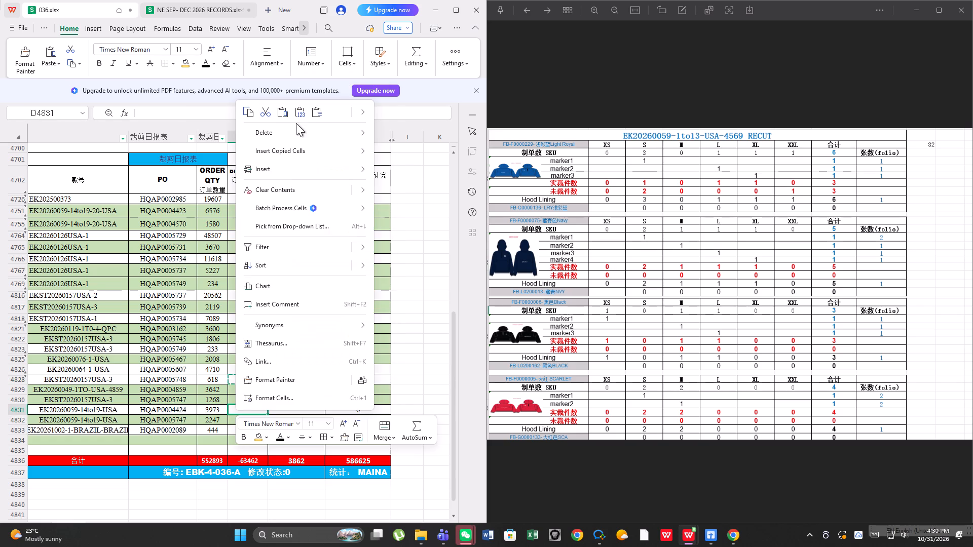
{"action": "left_click", "coordinate": [289, 113]}
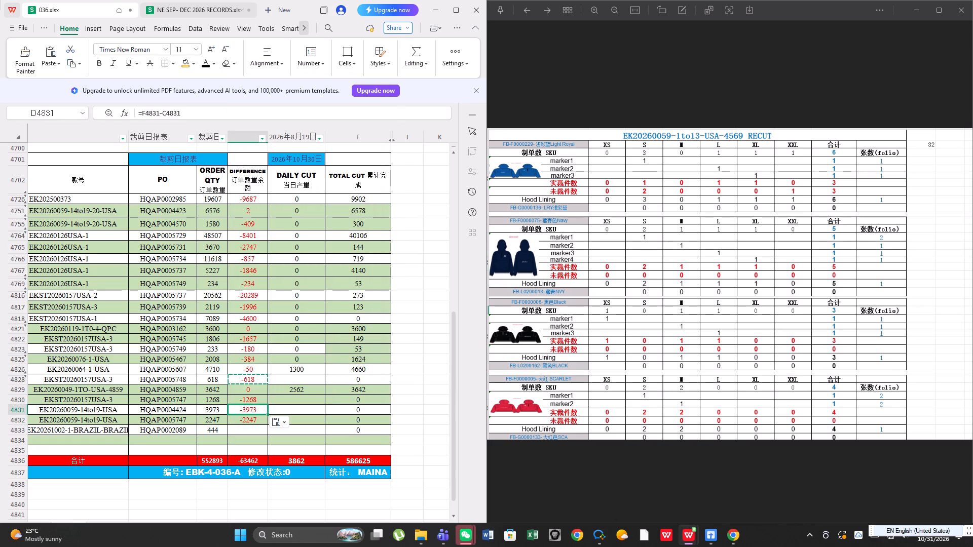
{"action": "left_click", "coordinate": [249, 427]}
{"action": "right_click", "coordinate": [249, 427]}
{"action": "left_click", "coordinate": [295, 150]}
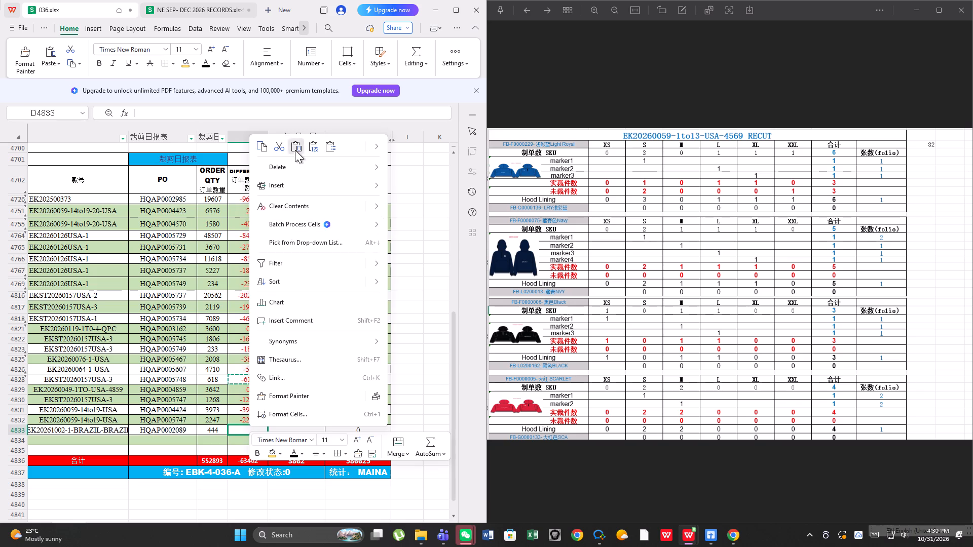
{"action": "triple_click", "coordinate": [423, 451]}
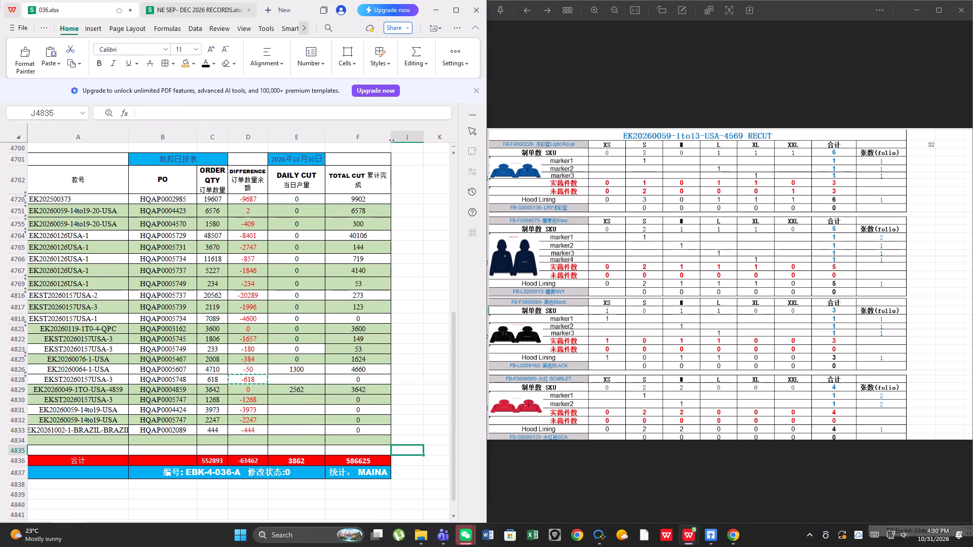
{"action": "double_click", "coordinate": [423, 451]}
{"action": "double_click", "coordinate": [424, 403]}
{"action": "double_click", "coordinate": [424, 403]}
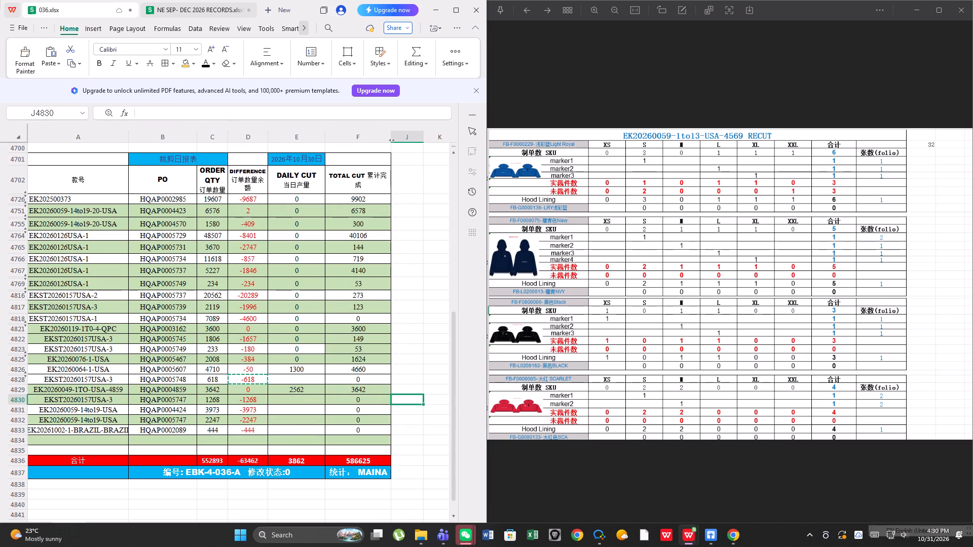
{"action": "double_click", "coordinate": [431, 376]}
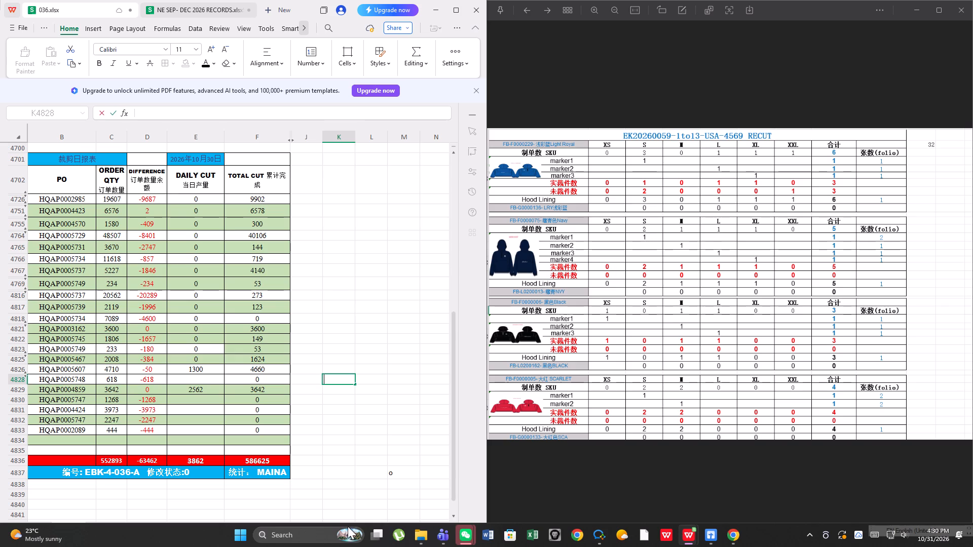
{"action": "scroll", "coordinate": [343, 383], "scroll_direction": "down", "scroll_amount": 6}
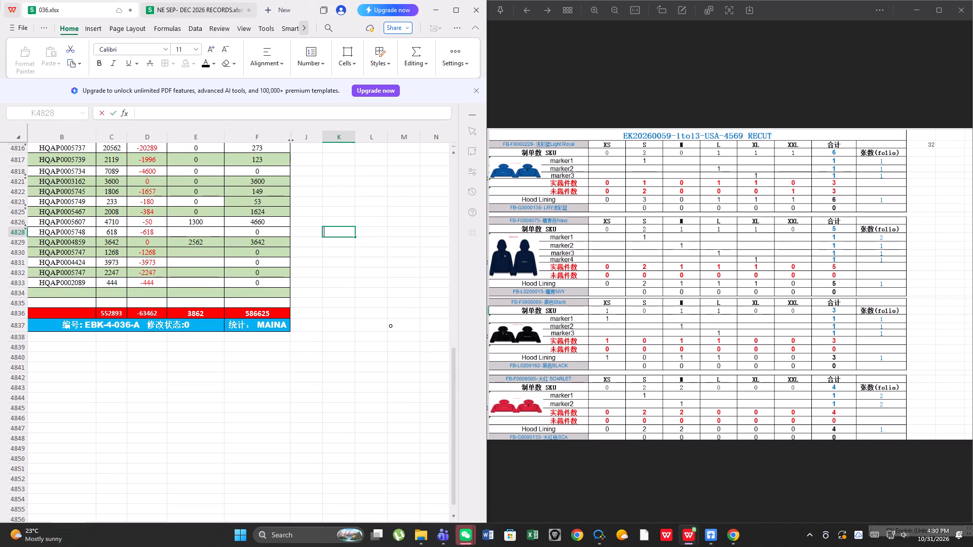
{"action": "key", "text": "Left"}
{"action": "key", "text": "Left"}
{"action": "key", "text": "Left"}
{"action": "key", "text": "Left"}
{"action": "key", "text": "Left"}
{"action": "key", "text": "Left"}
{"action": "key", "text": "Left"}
{"action": "left_click", "coordinate": [549, 4]}
{"action": "left_click", "coordinate": [540, 6]}
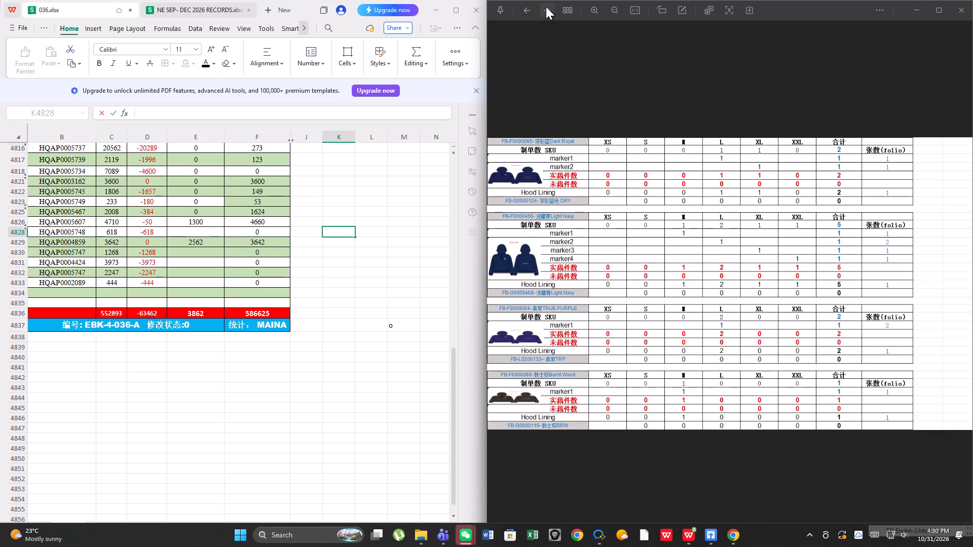
{"action": "triple_click", "coordinate": [551, 10]}
{"action": "triple_click", "coordinate": [551, 10]}
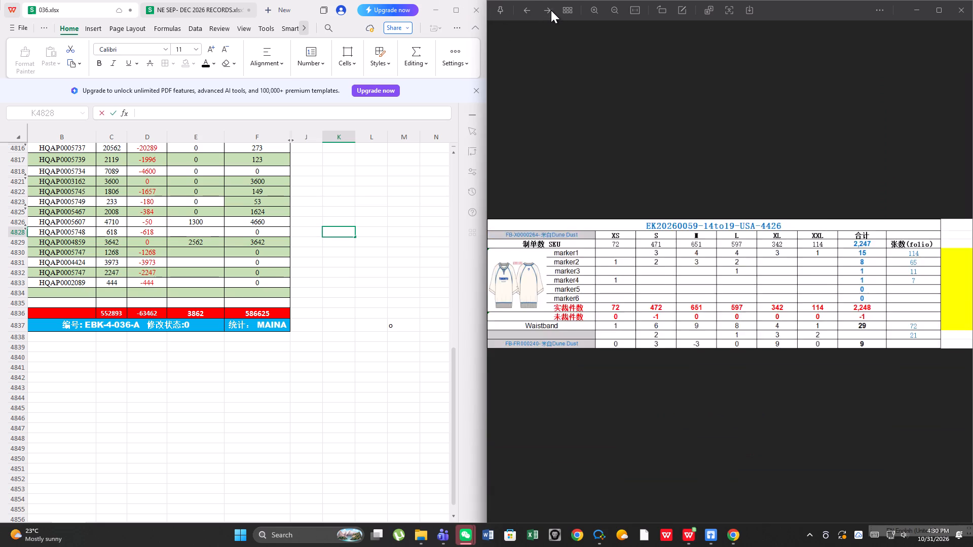
{"action": "left_click", "coordinate": [551, 10]}
{"action": "left_click", "coordinate": [551, 10]}
{"action": "triple_click", "coordinate": [550, 9]}
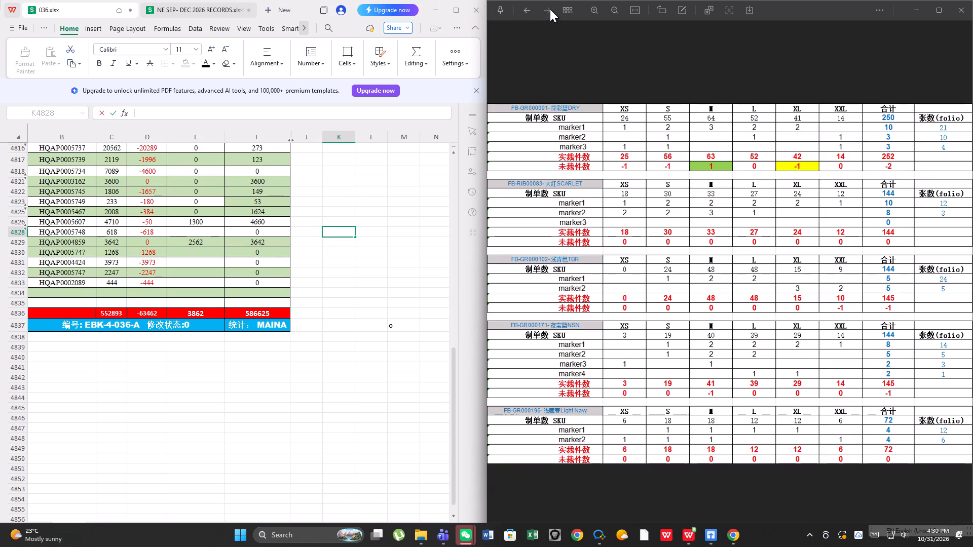
{"action": "double_click", "coordinate": [550, 9]}
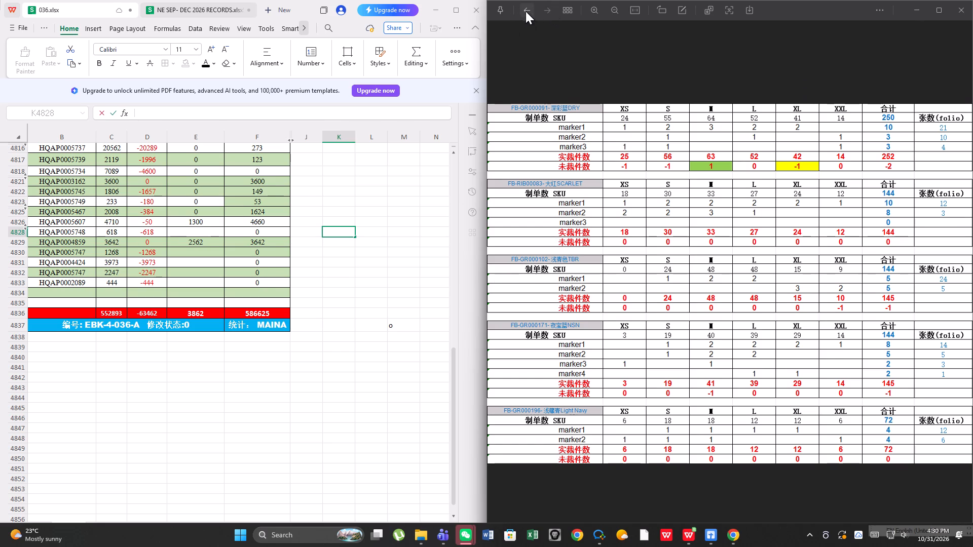
{"action": "left_click", "coordinate": [527, 10]}
{"action": "left_click", "coordinate": [527, 10]}
{"action": "left_click", "coordinate": [527, 10]}
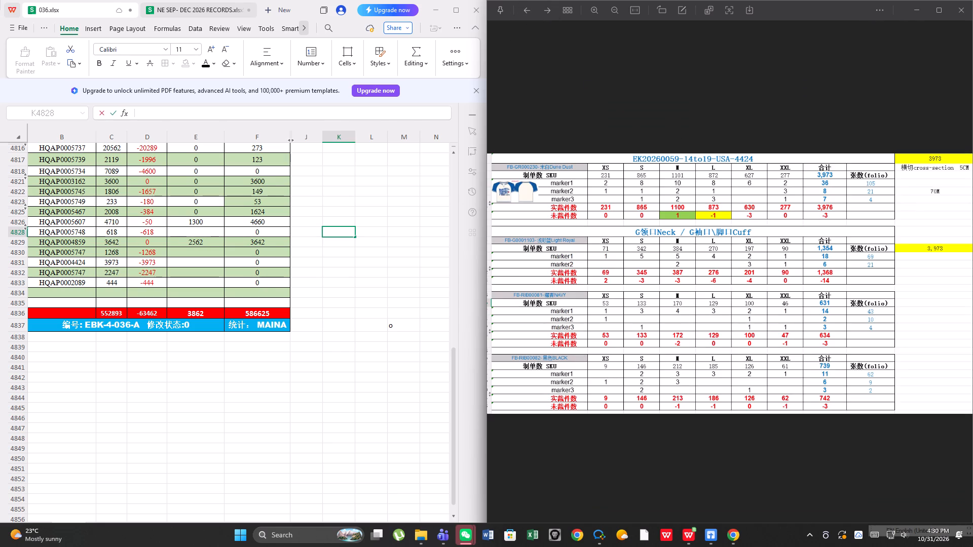
{"action": "left_click", "coordinate": [884, 10]}
{"action": "left_click", "coordinate": [909, 34]}
{"action": "key", "text": "F22"}
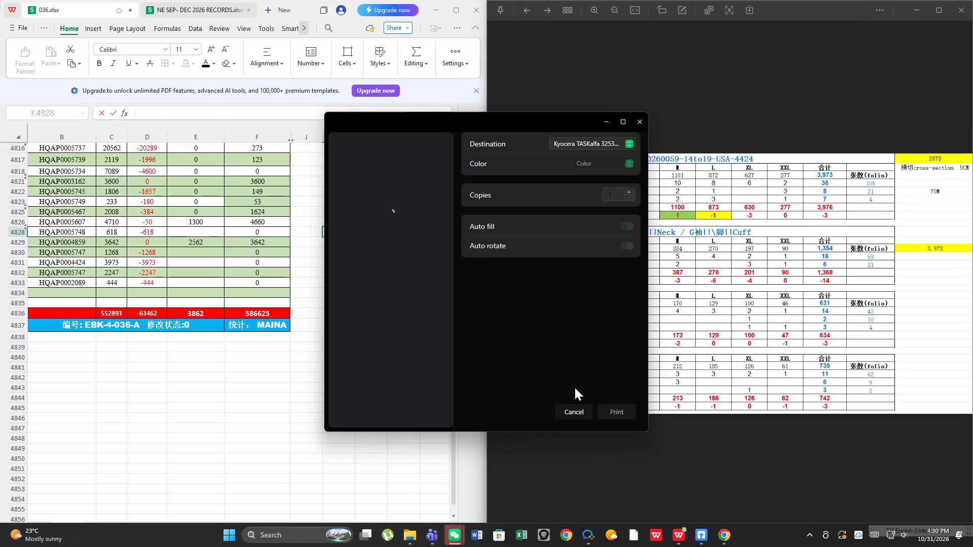
{"action": "left_click", "coordinate": [625, 405]}
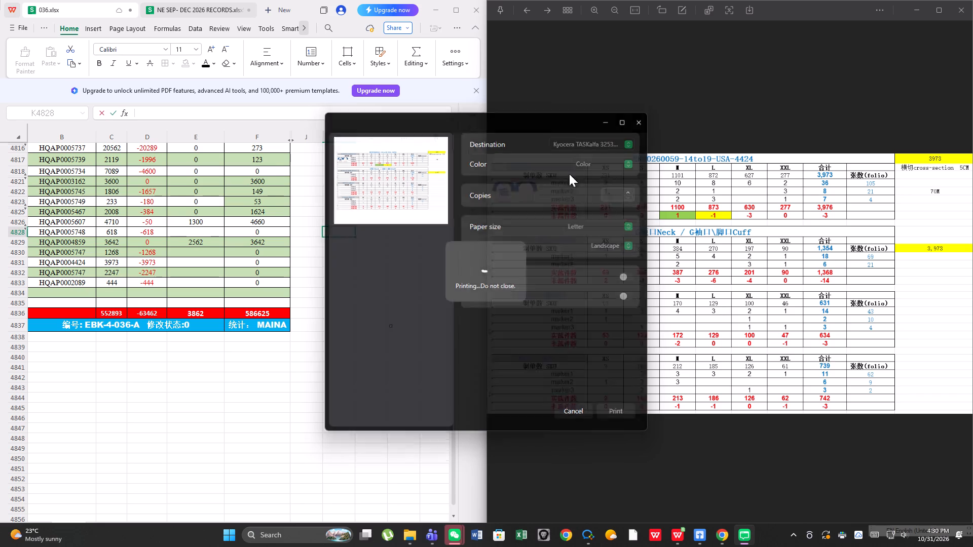
Print the following cutting sheet image, which covers fabrics FB-RIB00083 SCARLET through FB-GR000196 Light Navy.
{"action": "left_click", "coordinate": [548, 9]}
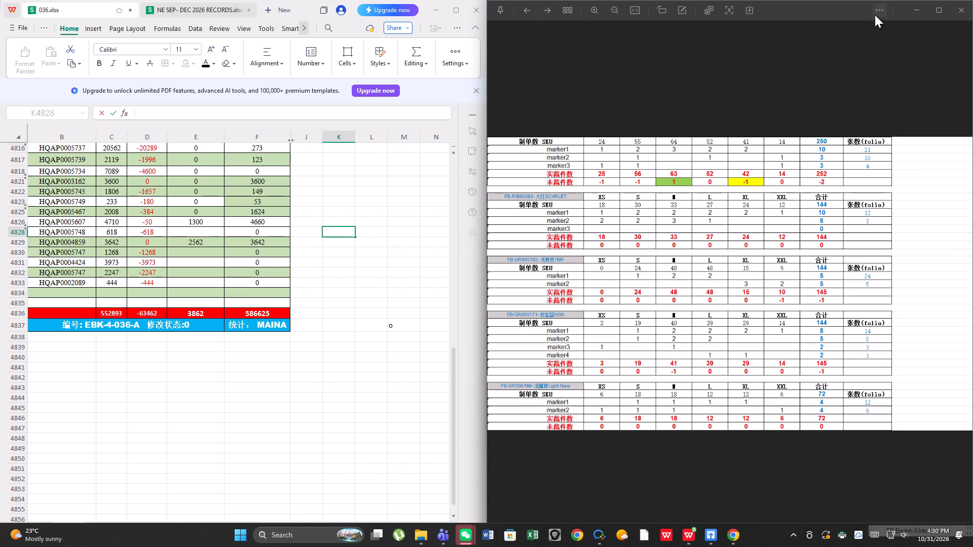
{"action": "left_click", "coordinate": [874, 12]}
{"action": "left_click", "coordinate": [913, 41]}
{"action": "key", "text": "F22"}
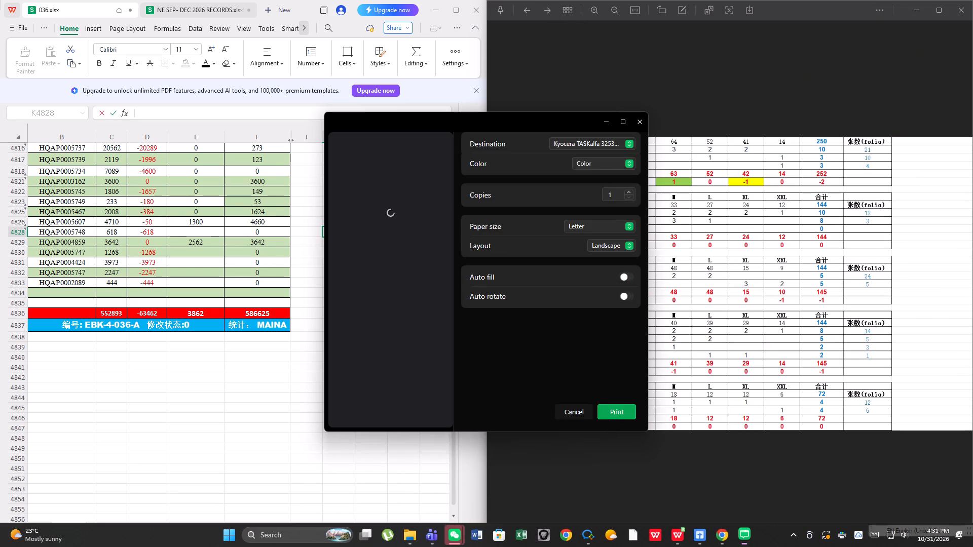
{"action": "left_click", "coordinate": [623, 407]}
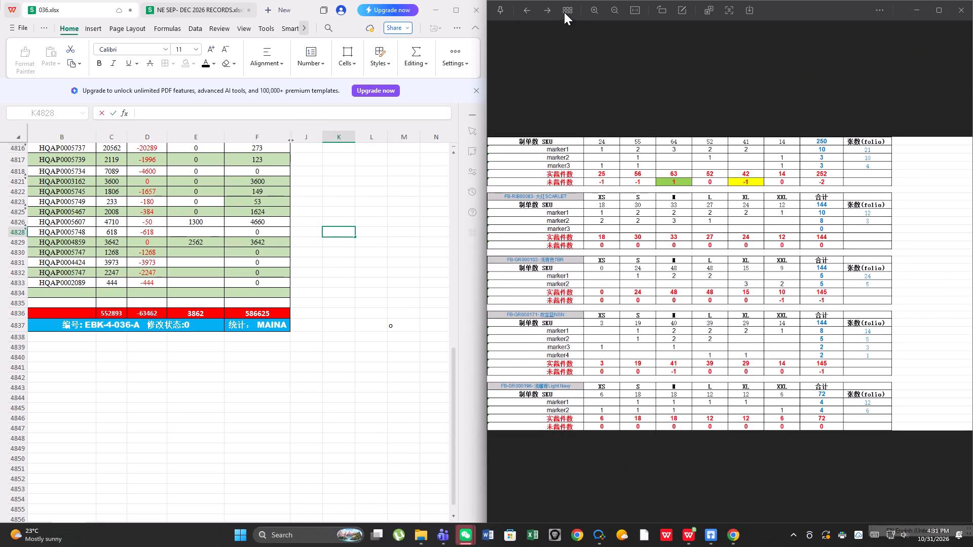
Go to the following cutting sheet image, with the Classic Car Teal and STEEL BLUE fabrics, and open its options.
{"action": "left_click", "coordinate": [552, 9]}
{"action": "left_click", "coordinate": [881, 8]}
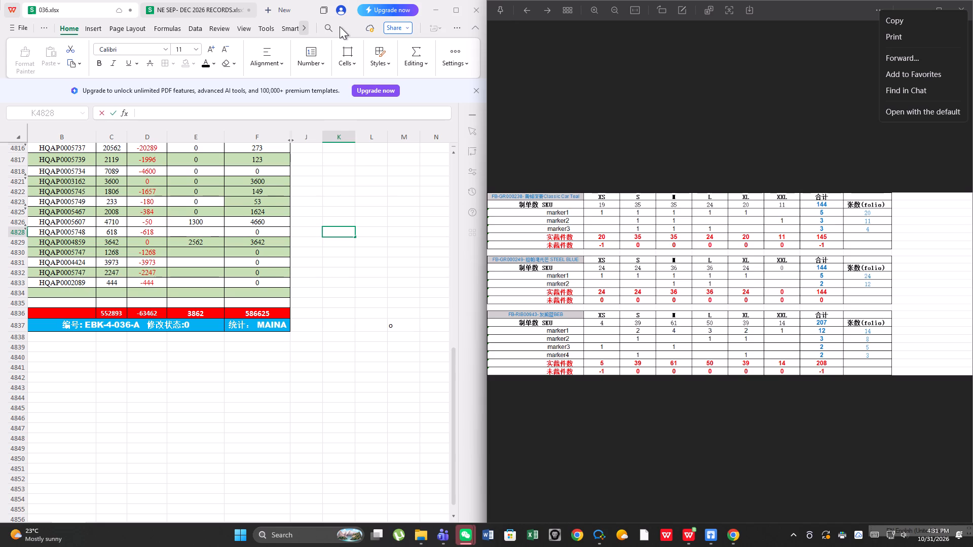
Undock the 036.xlsx window, bring column A's style numbers into view, and dock it back beside the cutting sheet image.
{"action": "left_click_drag", "start_coordinate": [339, 25], "coordinate": [350, 38]}
{"action": "left_click_drag", "start_coordinate": [351, 0], "coordinate": [353, 6]}
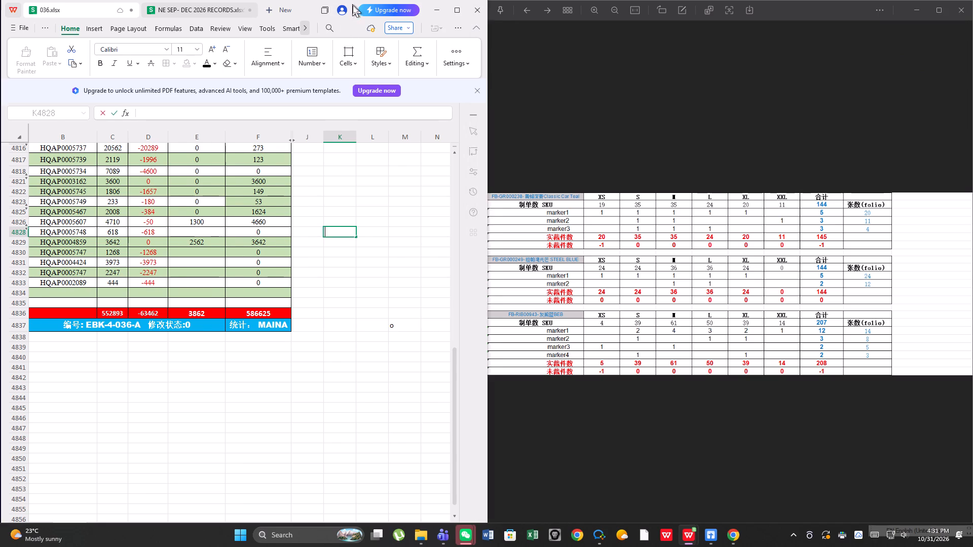
{"action": "left_click_drag", "start_coordinate": [353, 6], "coordinate": [365, 23]}
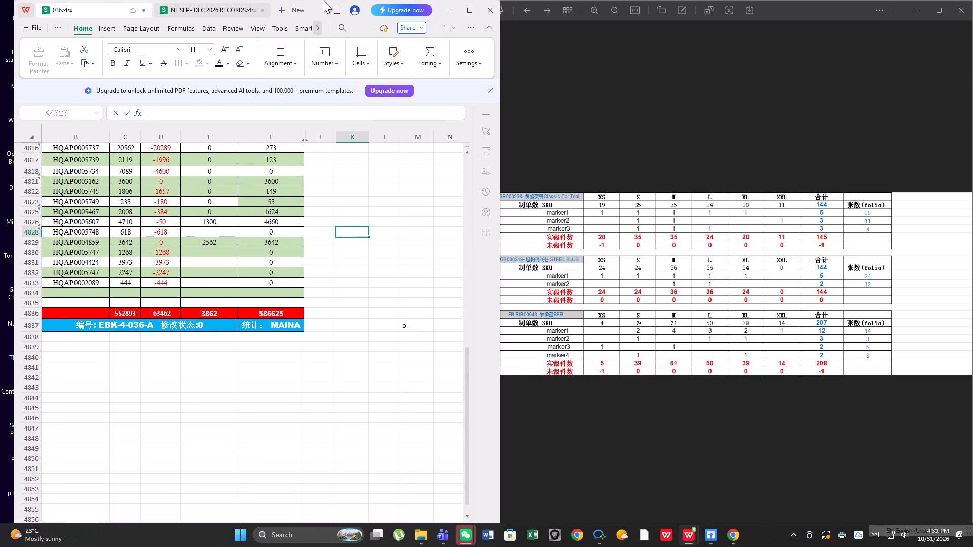
{"action": "left_click_drag", "start_coordinate": [323, 0], "coordinate": [358, 26]}
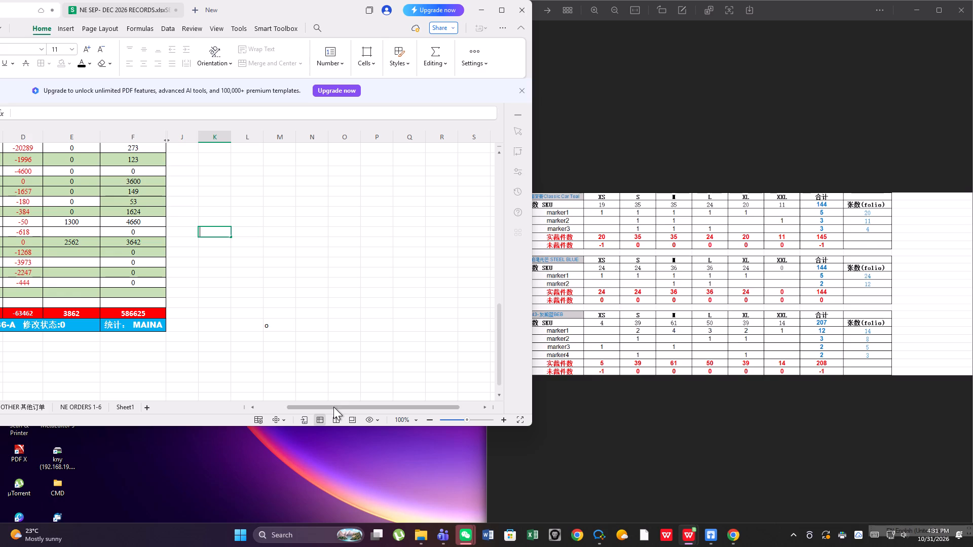
{"action": "left_click_drag", "start_coordinate": [333, 407], "coordinate": [157, 395]}
{"action": "scroll", "coordinate": [227, 260], "scroll_direction": "up", "scroll_amount": 2}
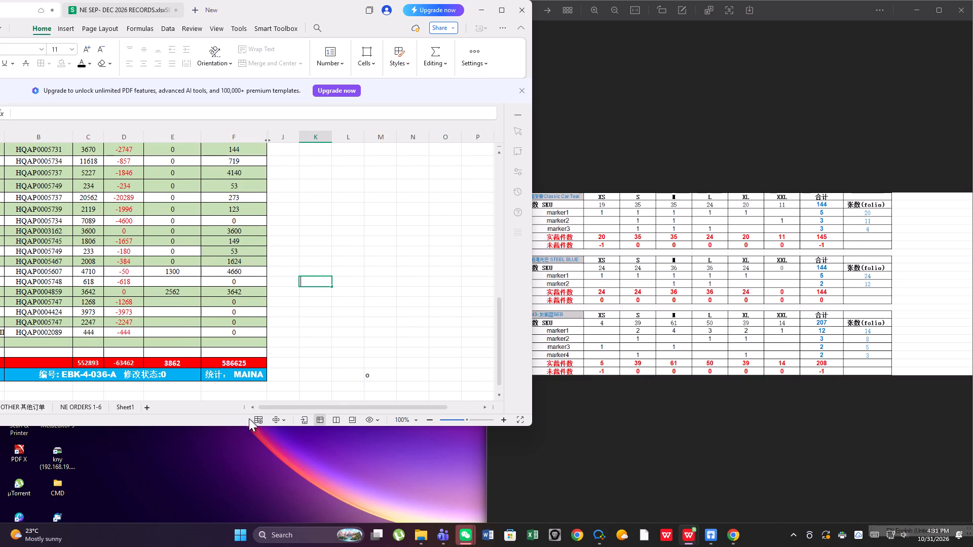
{"action": "left_click_drag", "start_coordinate": [275, 406], "coordinate": [97, 410]}
{"action": "left_click_drag", "start_coordinate": [272, 0], "coordinate": [354, 29]}
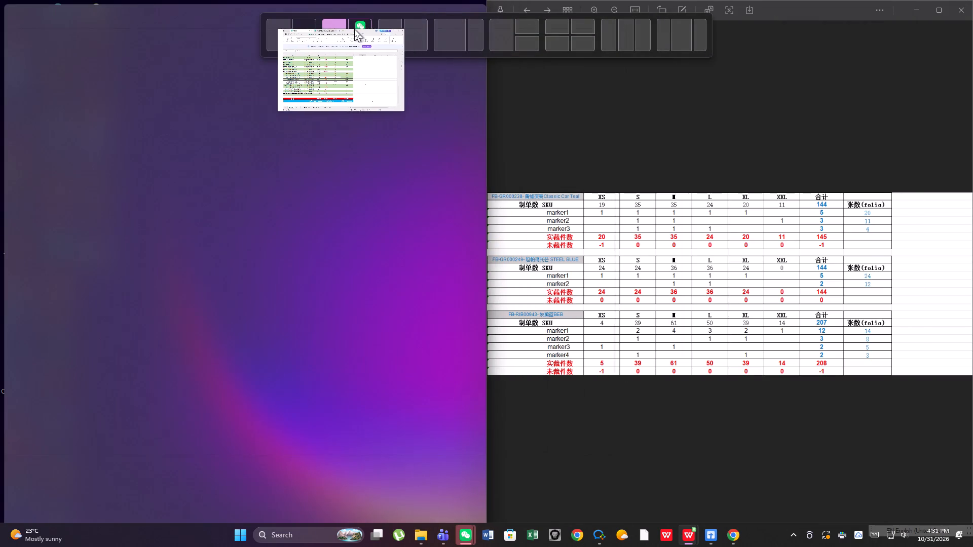
{"action": "left_click_drag", "start_coordinate": [354, 29], "coordinate": [267, 41]}
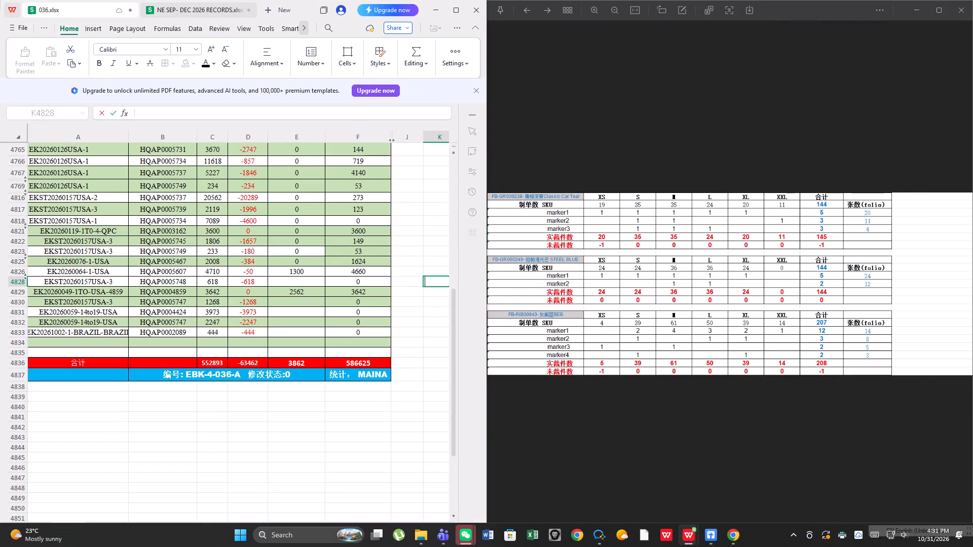
Copy the whole 30 October 2026 report block, rows 4701 to 4837, and paste it starting at row 4839.
{"action": "scroll", "coordinate": [308, 451], "scroll_direction": "down", "scroll_amount": 2}
{"action": "scroll", "coordinate": [308, 450], "scroll_direction": "up", "scroll_amount": 5}
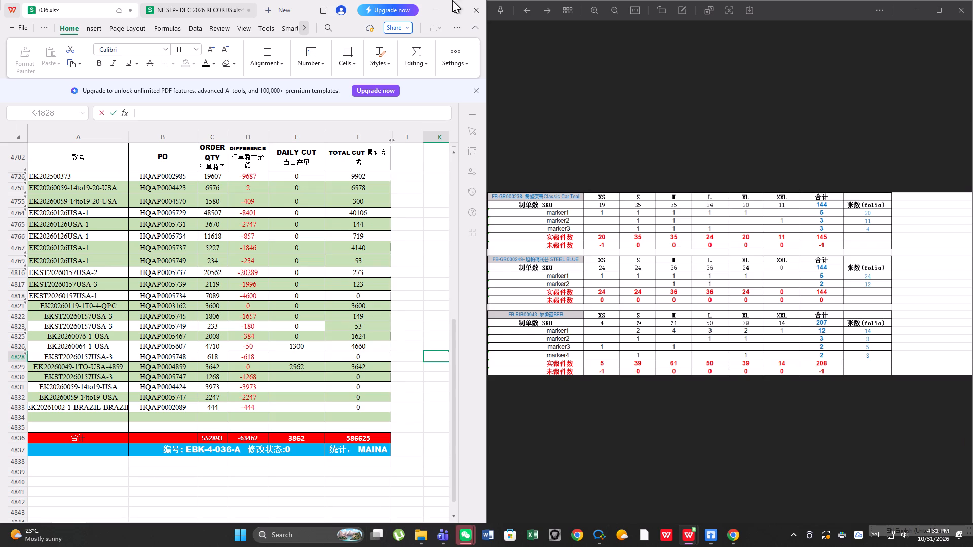
{"action": "scroll", "coordinate": [184, 218], "scroll_direction": "down", "scroll_amount": 3}
{"action": "scroll", "coordinate": [184, 218], "scroll_direction": "up", "scroll_amount": 8}
{"action": "scroll", "coordinate": [184, 217], "scroll_direction": "down", "scroll_amount": 2}
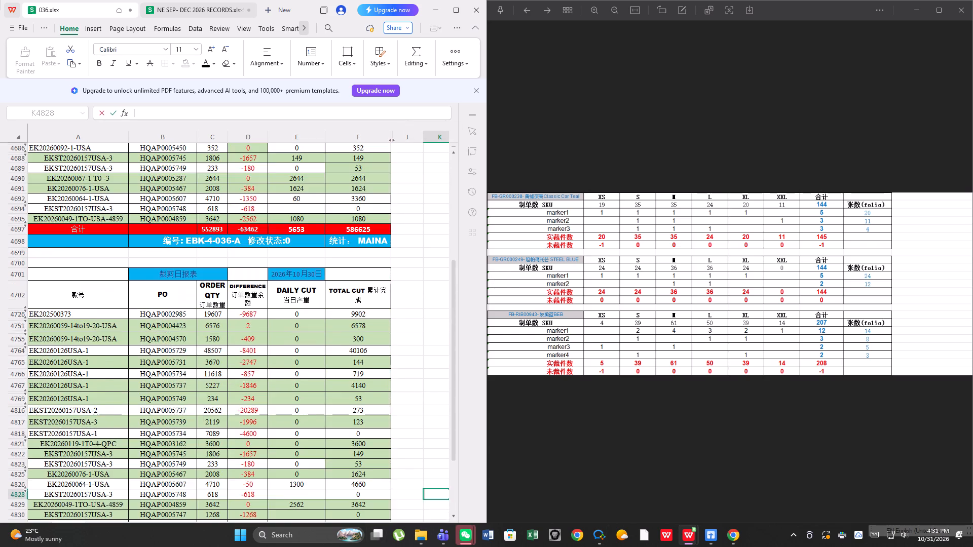
{"action": "scroll", "coordinate": [184, 217], "scroll_direction": "down", "scroll_amount": 5}
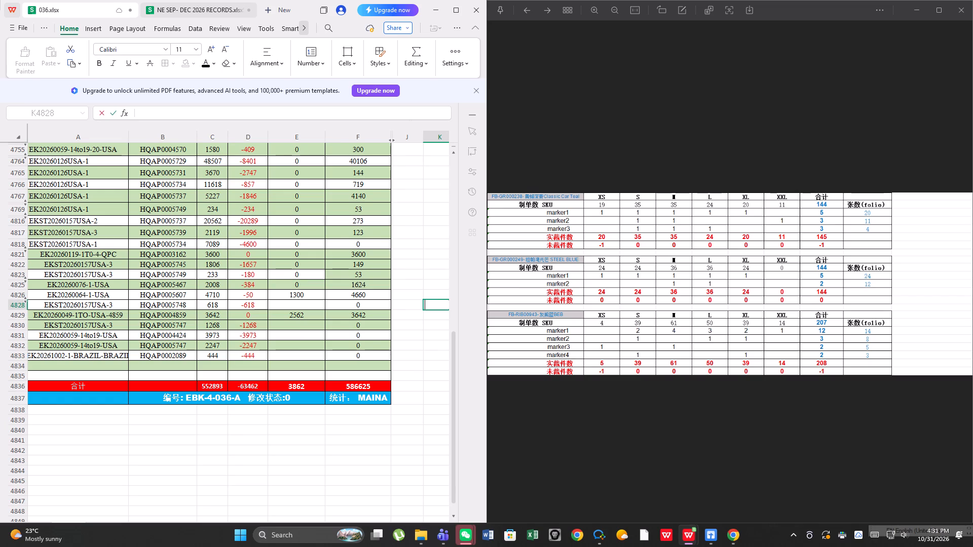
{"action": "left_click", "coordinate": [191, 448]}
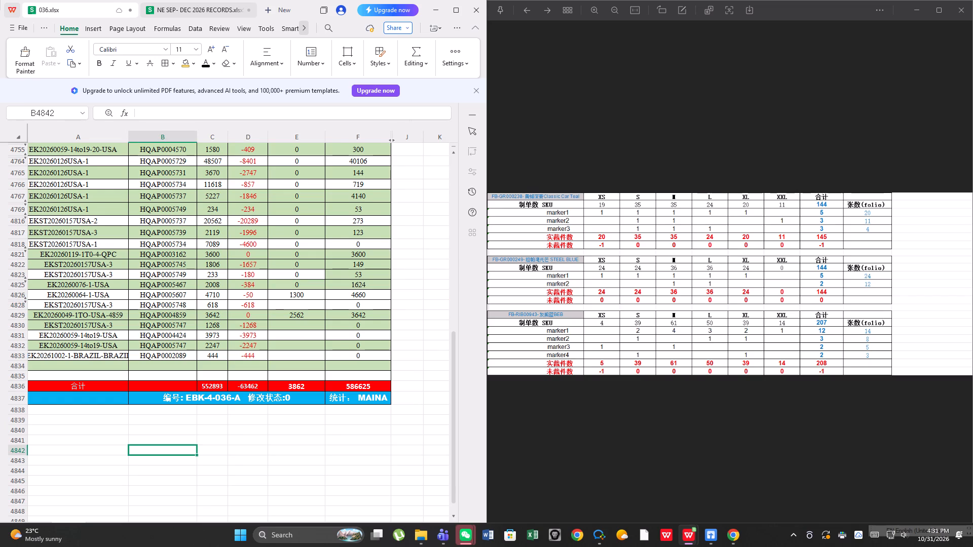
{"action": "scroll", "coordinate": [307, 326], "scroll_direction": "up", "scroll_amount": 3}
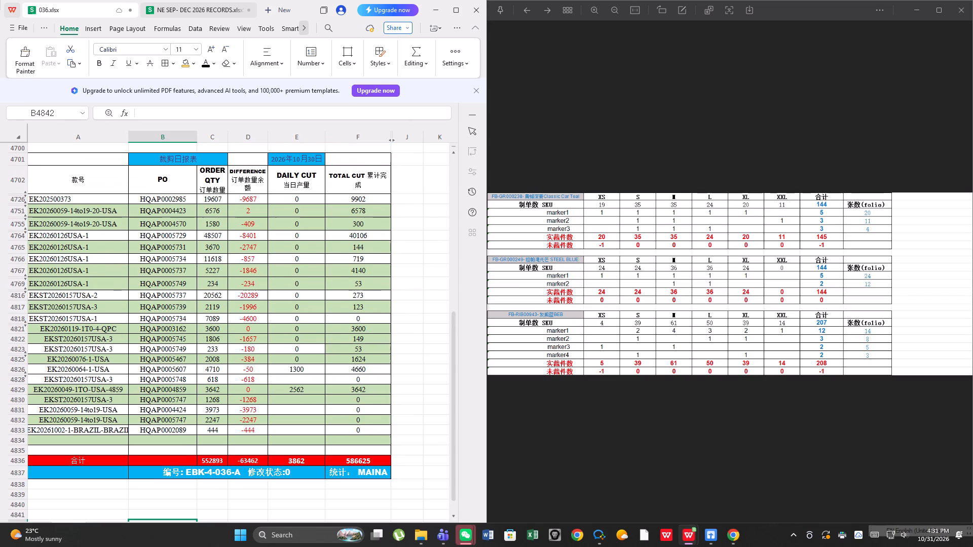
{"action": "left_click_drag", "start_coordinate": [20, 157], "coordinate": [101, 466]}
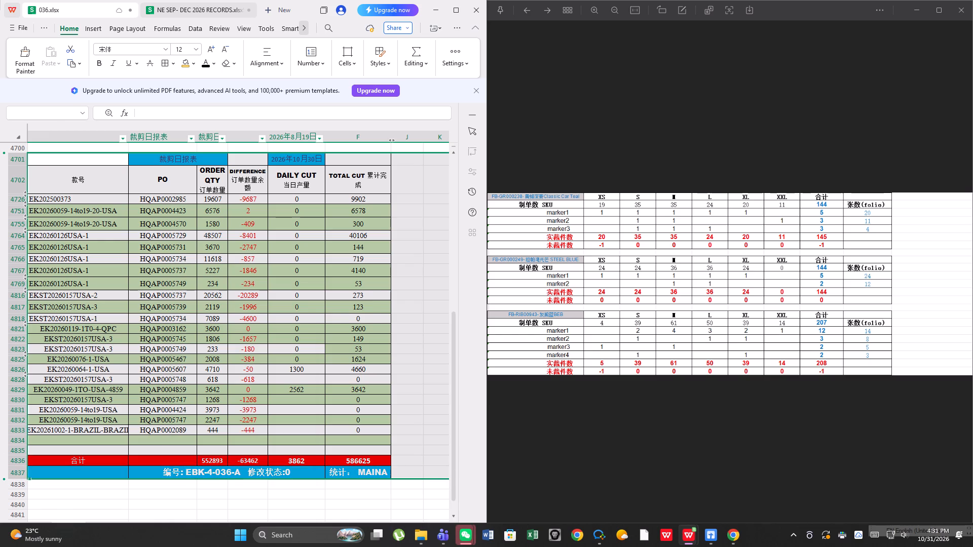
{"action": "right_click", "coordinate": [173, 331]}
{"action": "left_click", "coordinate": [185, 344]}
{"action": "scroll", "coordinate": [210, 239], "scroll_direction": "down", "scroll_amount": 6}
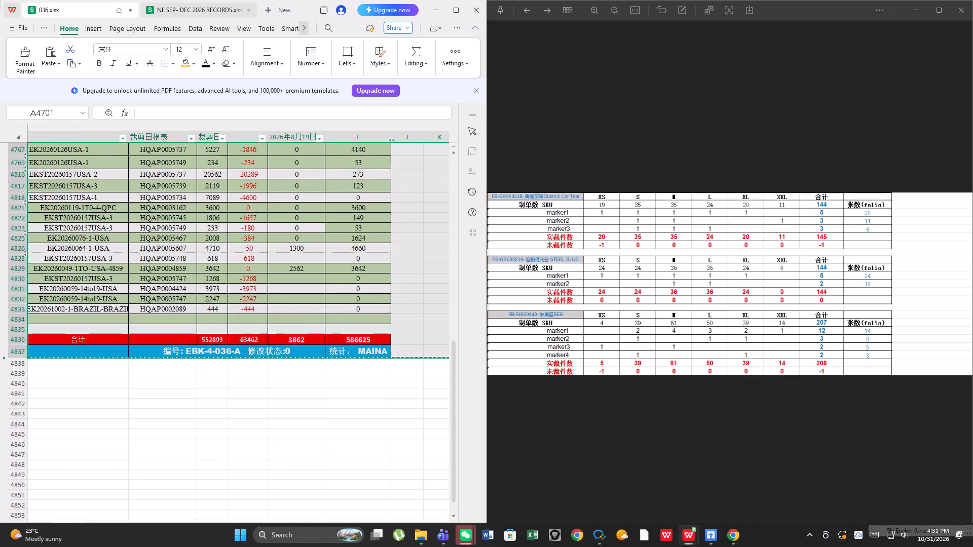
{"action": "scroll", "coordinate": [210, 239], "scroll_direction": "down", "scroll_amount": 2}
{"action": "left_click", "coordinate": [14, 293]}
{"action": "right_click", "coordinate": [14, 293]}
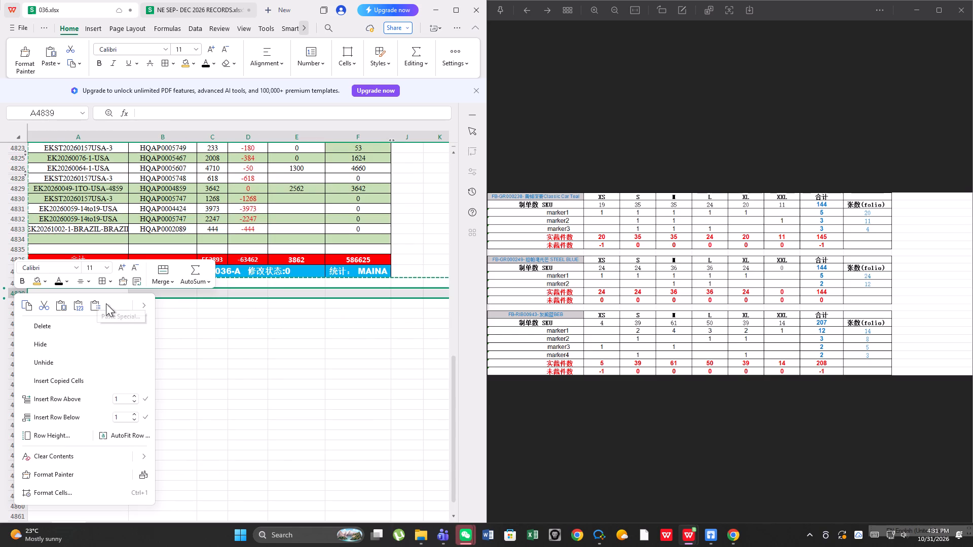
{"action": "left_click", "coordinate": [53, 303]}
{"action": "scroll", "coordinate": [263, 258], "scroll_direction": "down", "scroll_amount": 7}
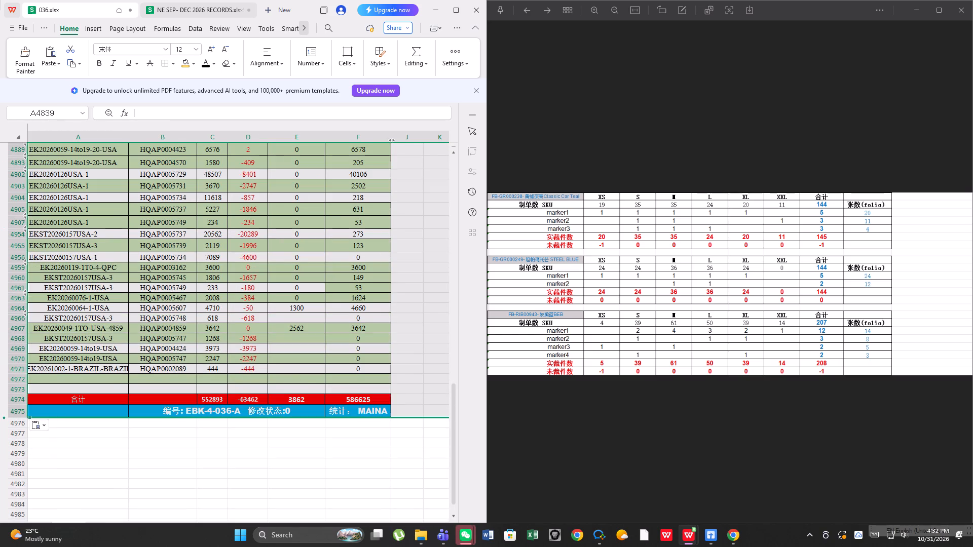
Set the date of the pasted report in E4839 to 2026年10月31日.
{"action": "scroll", "coordinate": [387, 403], "scroll_direction": "up", "scroll_amount": 4}
{"action": "scroll", "coordinate": [254, 243], "scroll_direction": "up", "scroll_amount": 2}
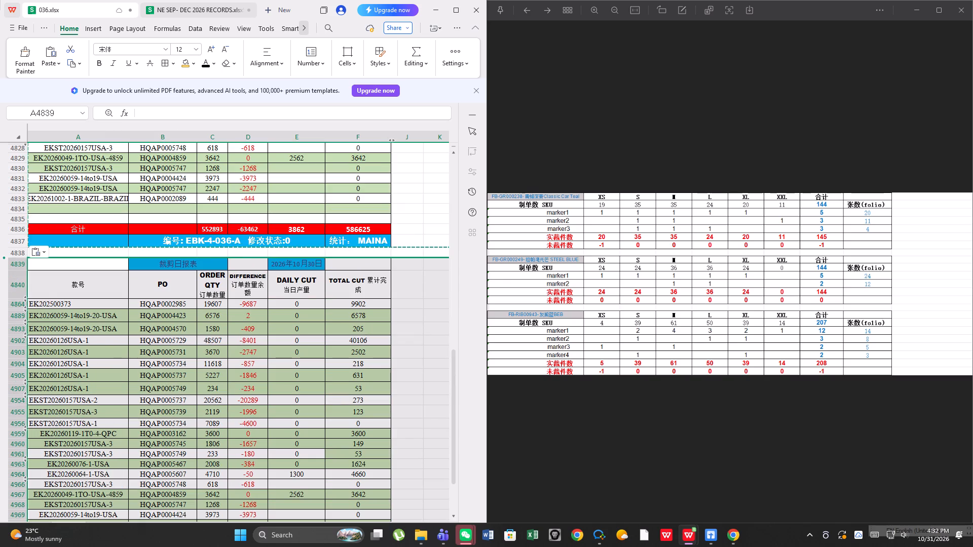
{"action": "left_click", "coordinate": [315, 271]}
{"action": "left_click", "coordinate": [314, 259]}
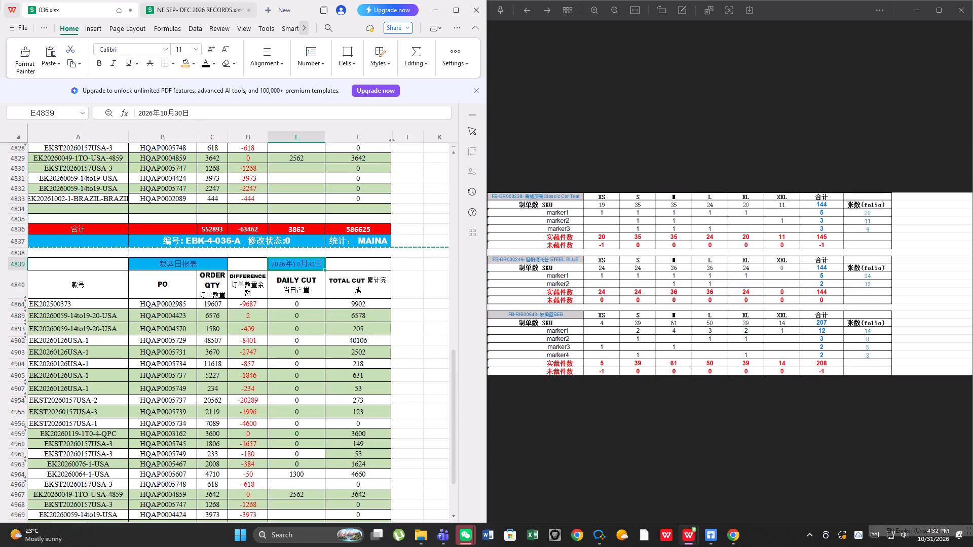
{"action": "left_click", "coordinate": [181, 109]}
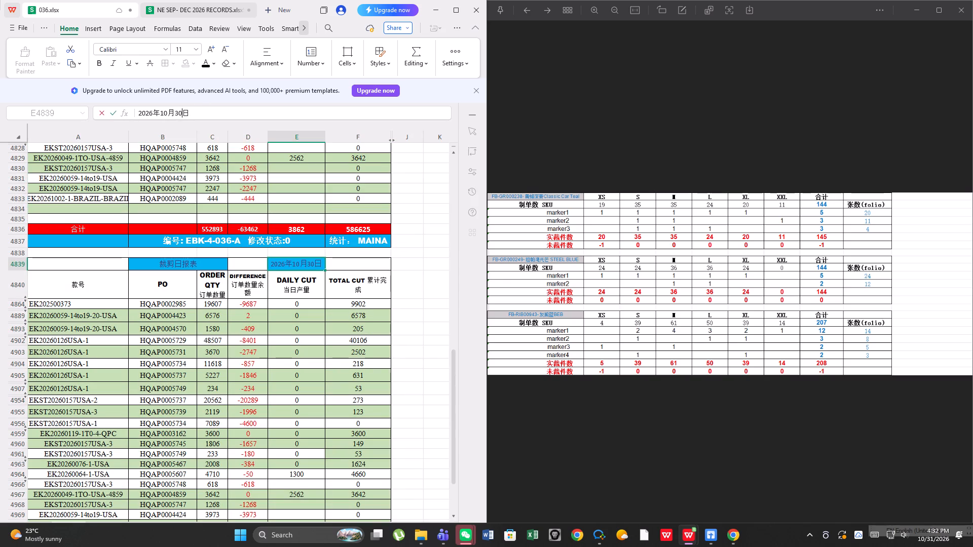
{"action": "key", "text": "BackSpace"}
{"action": "key", "text": "1"}
{"action": "left_click", "coordinate": [448, 292]}
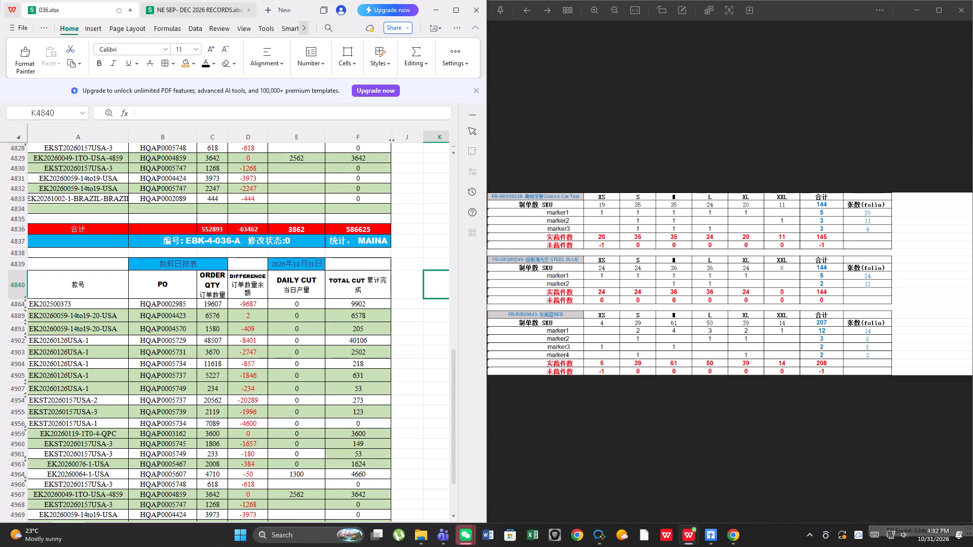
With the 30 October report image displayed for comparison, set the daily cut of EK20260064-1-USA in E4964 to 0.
{"action": "triple_click", "coordinate": [531, 5]}
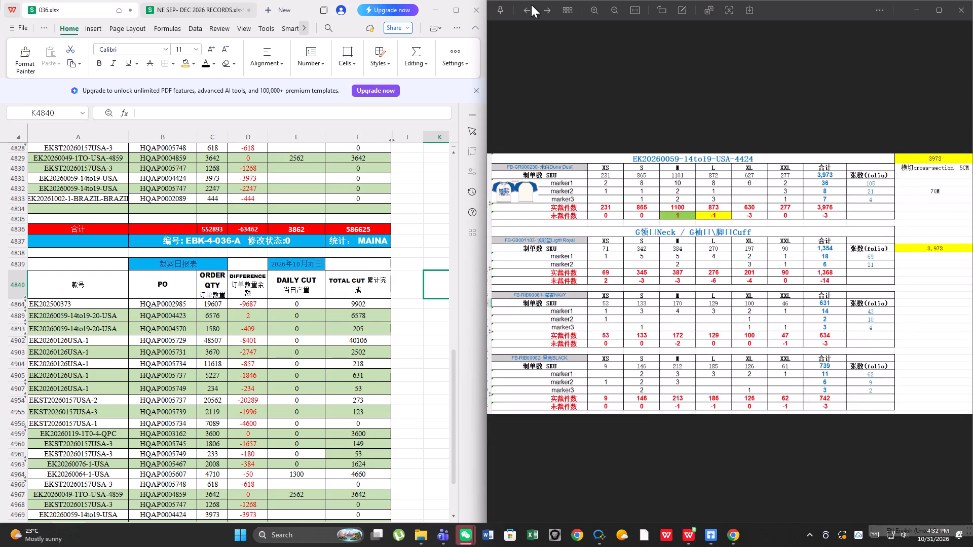
{"action": "triple_click", "coordinate": [531, 5]}
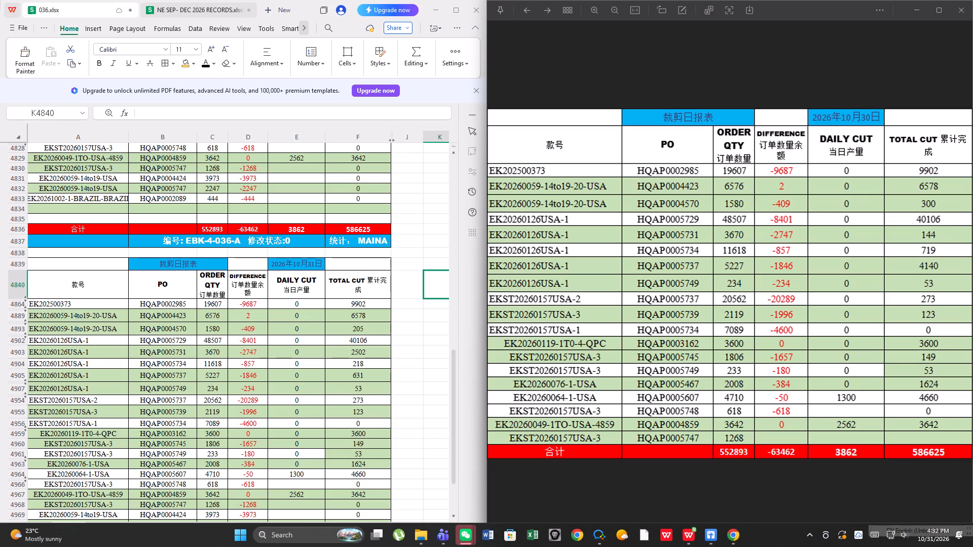
{"action": "scroll", "coordinate": [268, 422], "scroll_direction": "down", "scroll_amount": 1}
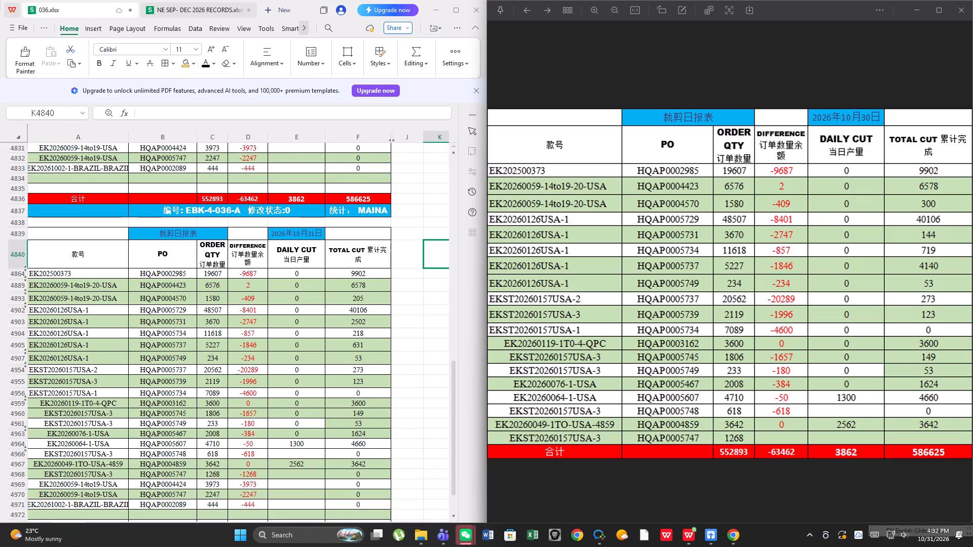
{"action": "scroll", "coordinate": [268, 422], "scroll_direction": "down", "scroll_amount": 1}
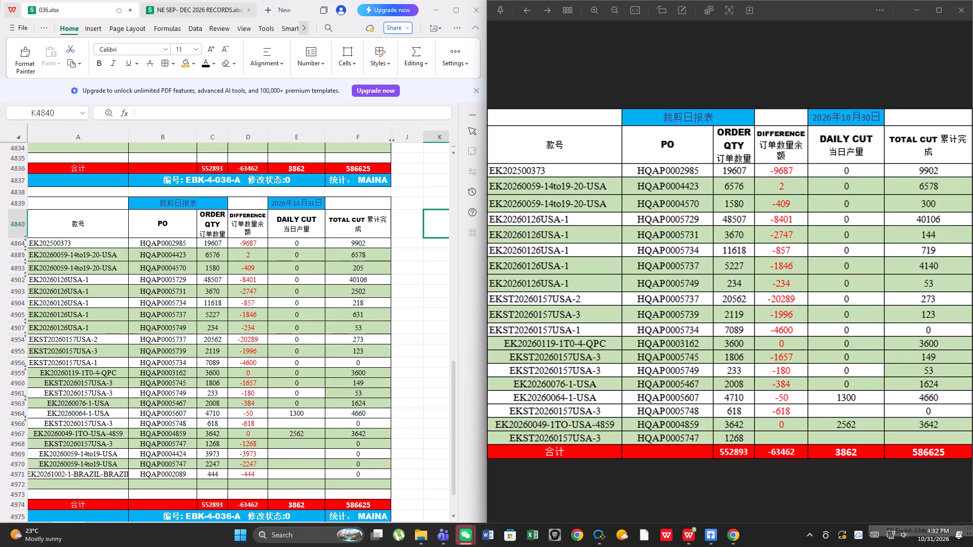
{"action": "left_click", "coordinate": [297, 416]}
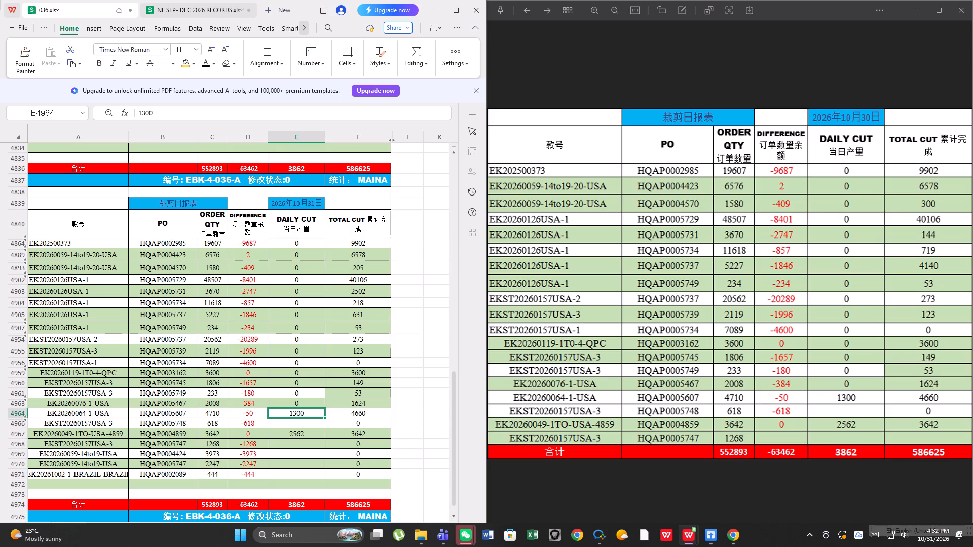
{"action": "key", "text": "0"}
{"action": "left_click", "coordinate": [441, 287]}
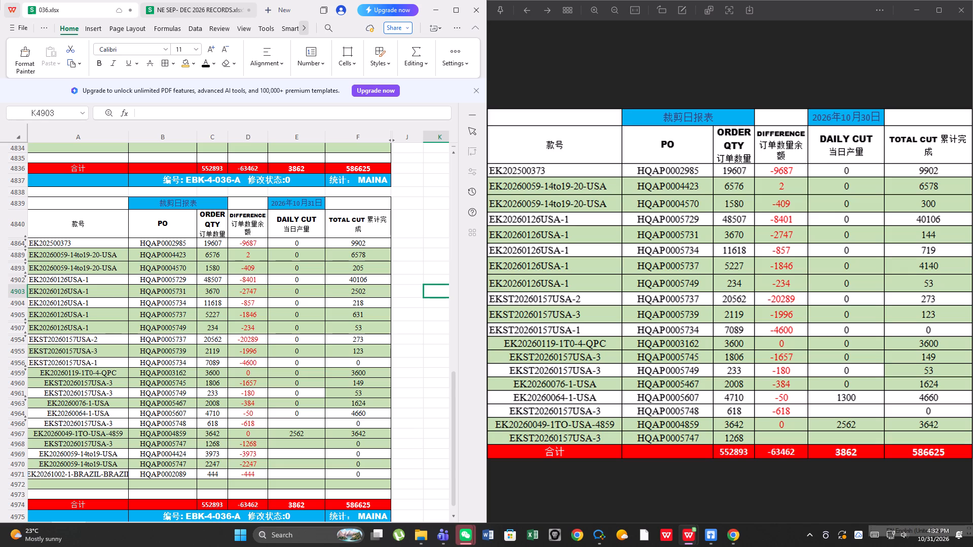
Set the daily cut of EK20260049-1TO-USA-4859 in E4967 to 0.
{"action": "left_click", "coordinate": [313, 433]}
{"action": "key", "text": "0"}
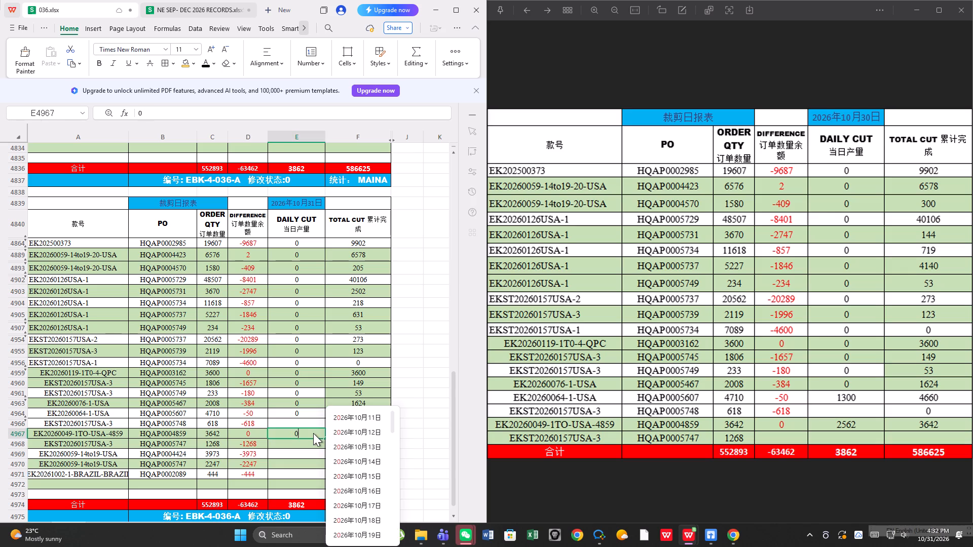
{"action": "left_click", "coordinate": [445, 396]}
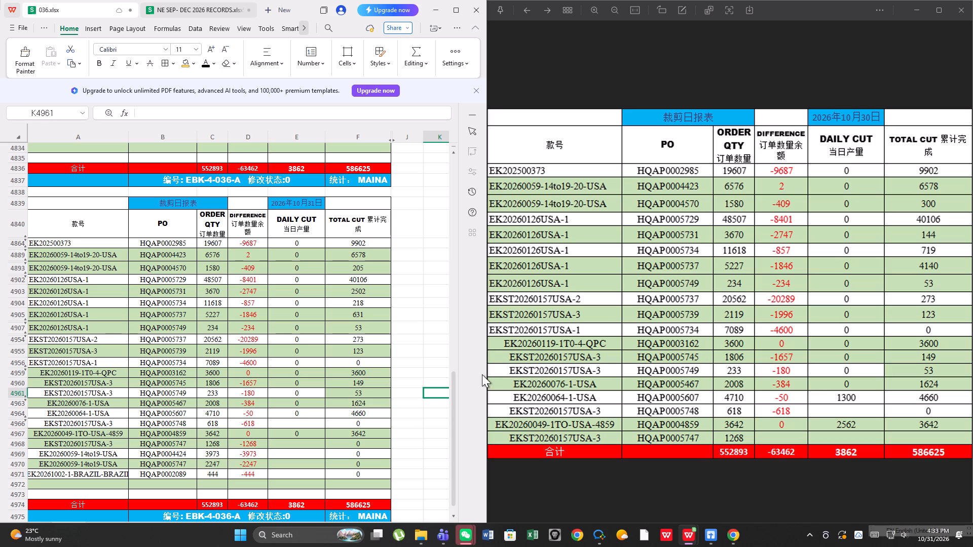
{"action": "left_click", "coordinate": [196, 7]}
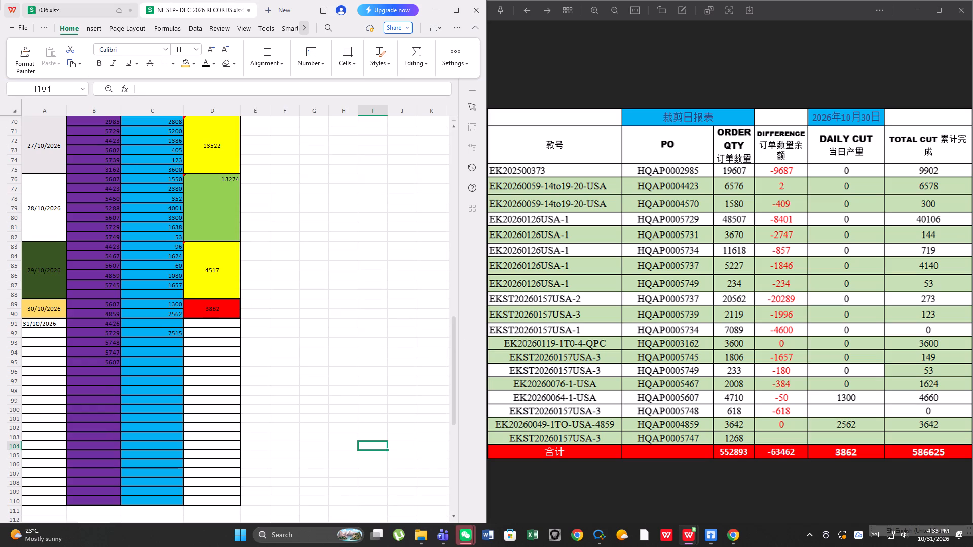
{"action": "left_click", "coordinate": [74, 0]}
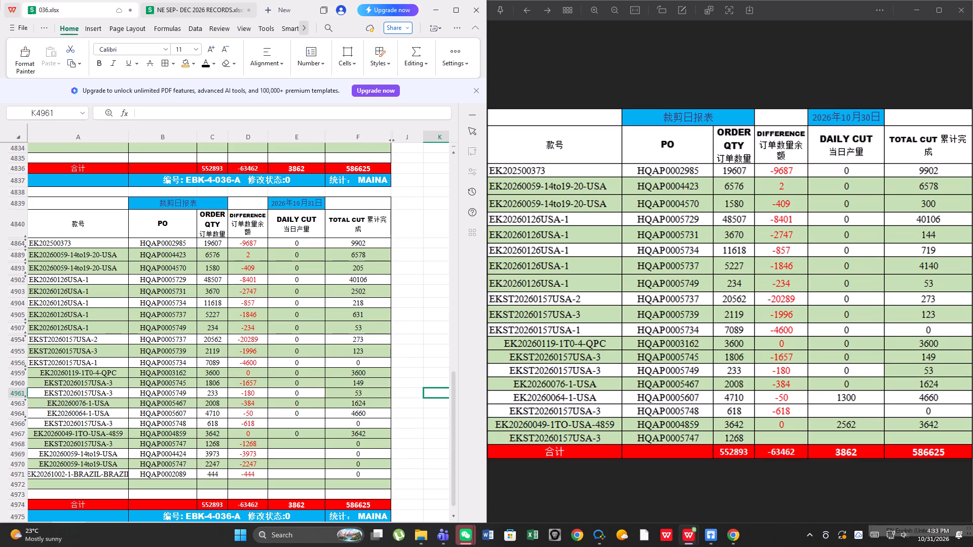
{"action": "left_click", "coordinate": [306, 275]}
{"action": "type", "text": "7515"}
{"action": "left_click", "coordinate": [425, 342]}
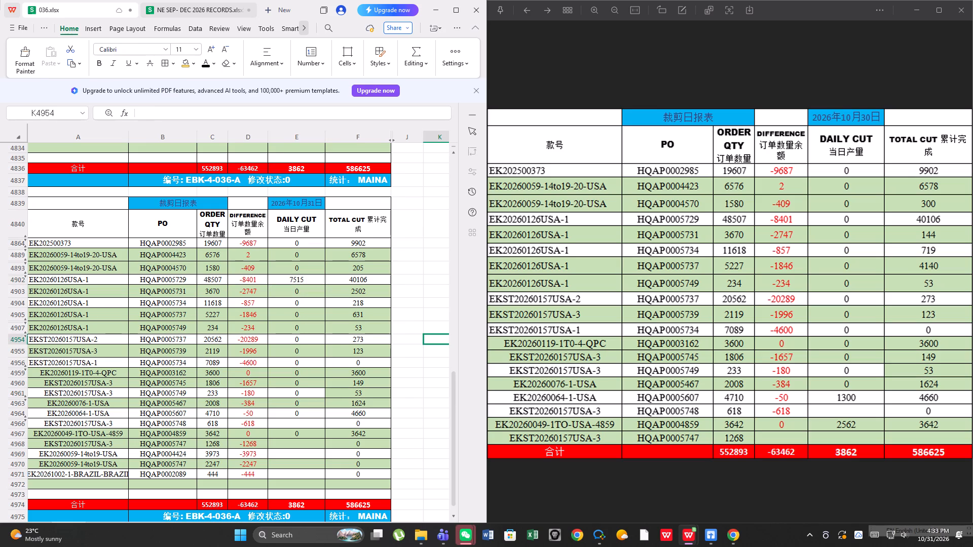
{"action": "left_click", "coordinate": [421, 279]}
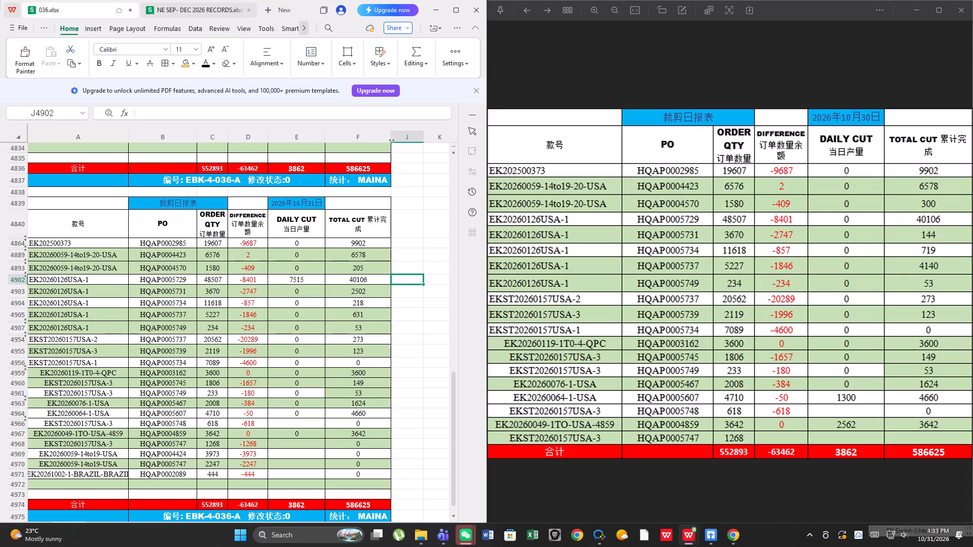
{"action": "left_click", "coordinate": [353, 280]}
{"action": "type", "text": "47"}
{"action": "type", "text": "621"}
{"action": "left_click", "coordinate": [437, 295]}
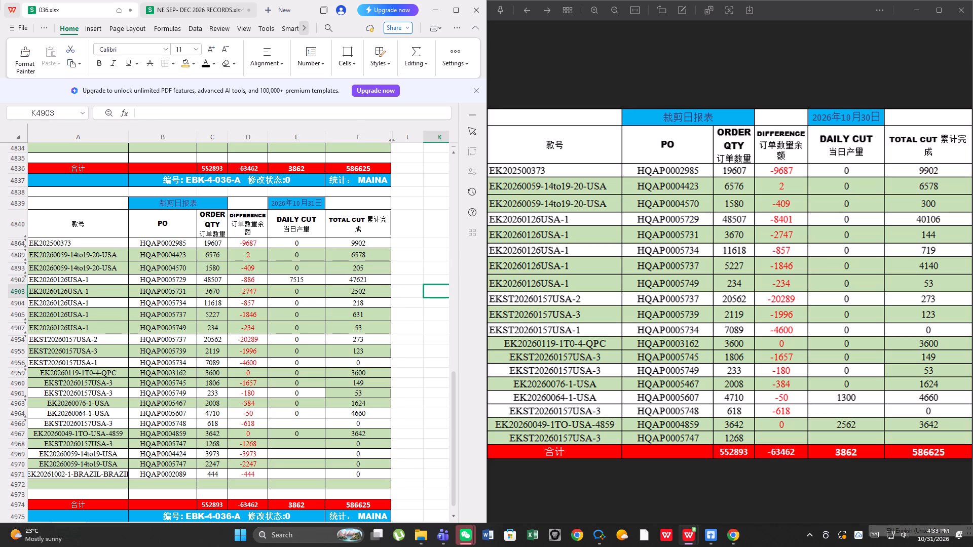
Set the daily cut of EKST20260157USA-3 to 86 for HQAP0005748 in E4966 and to 1268 for HQAP0005747 in E4968.
{"action": "left_click", "coordinate": [294, 423]}
{"action": "type", "text": "86"}
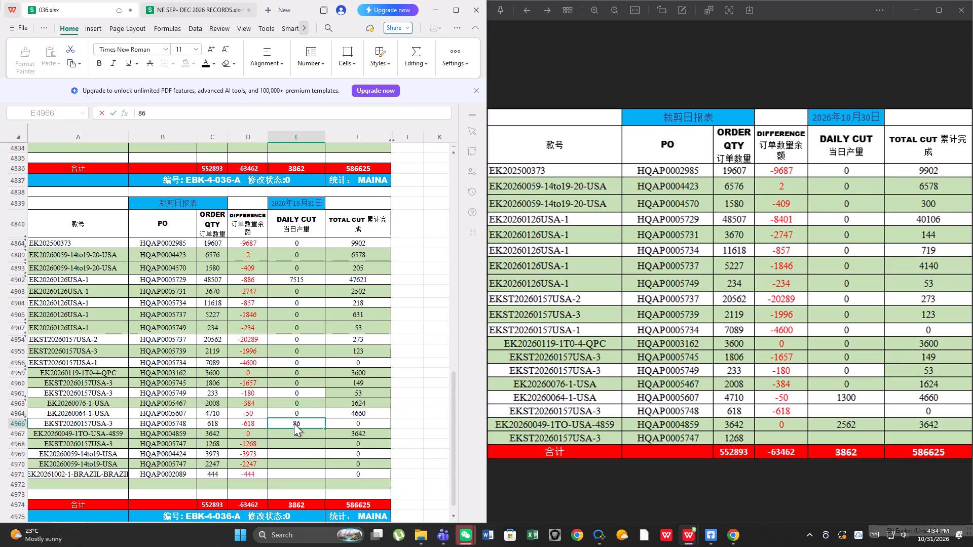
{"action": "left_click", "coordinate": [417, 437]}
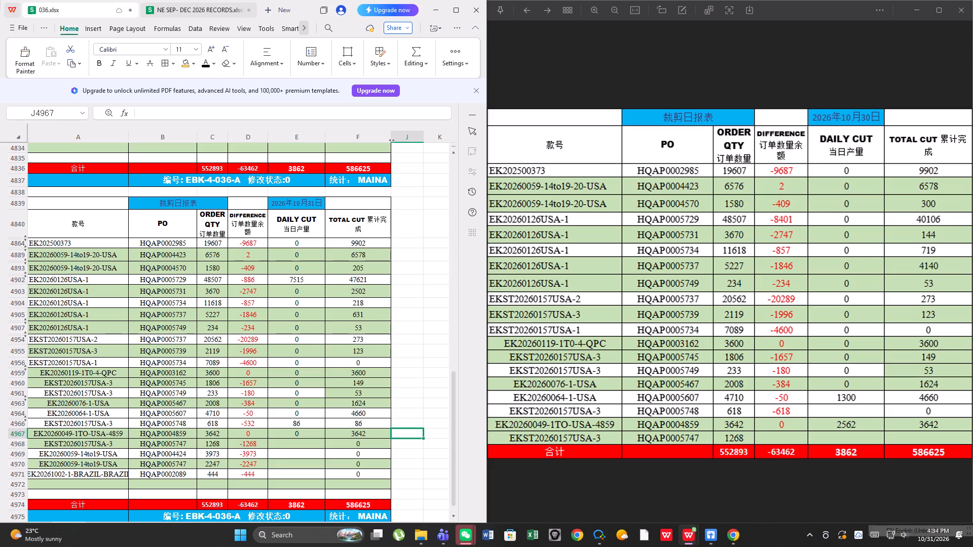
{"action": "left_click", "coordinate": [296, 444]}
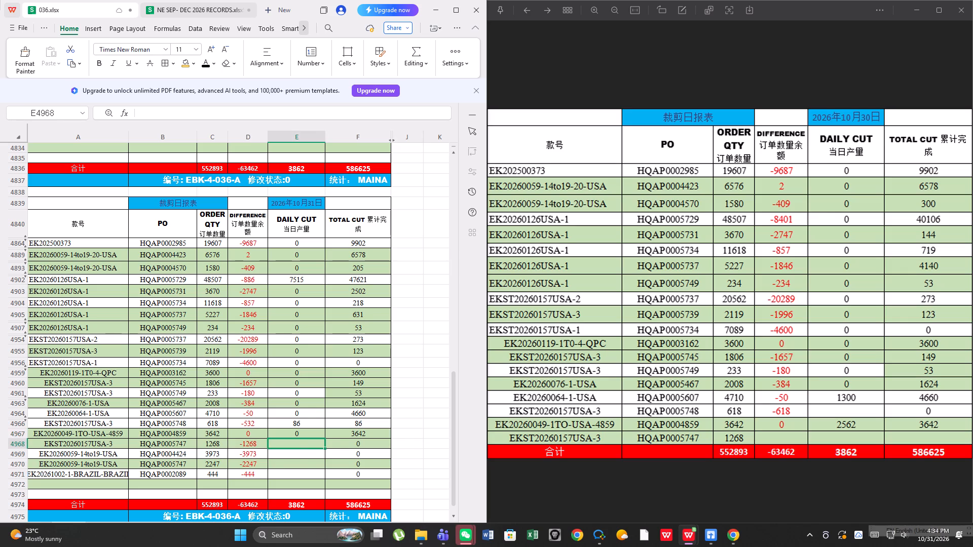
{"action": "type", "text": "12"}
{"action": "type", "text": "68"}
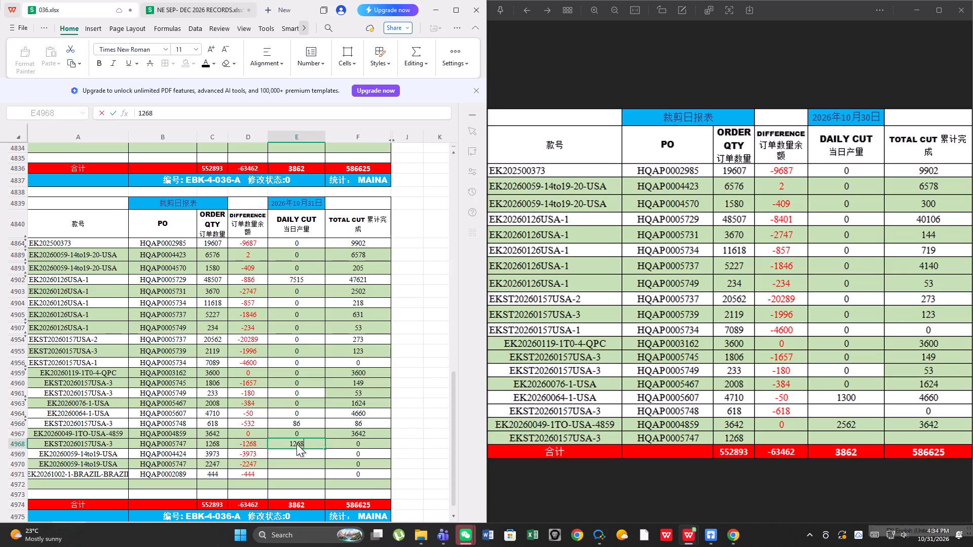
{"action": "left_click", "coordinate": [452, 435]}
{"action": "left_click", "coordinate": [434, 441]}
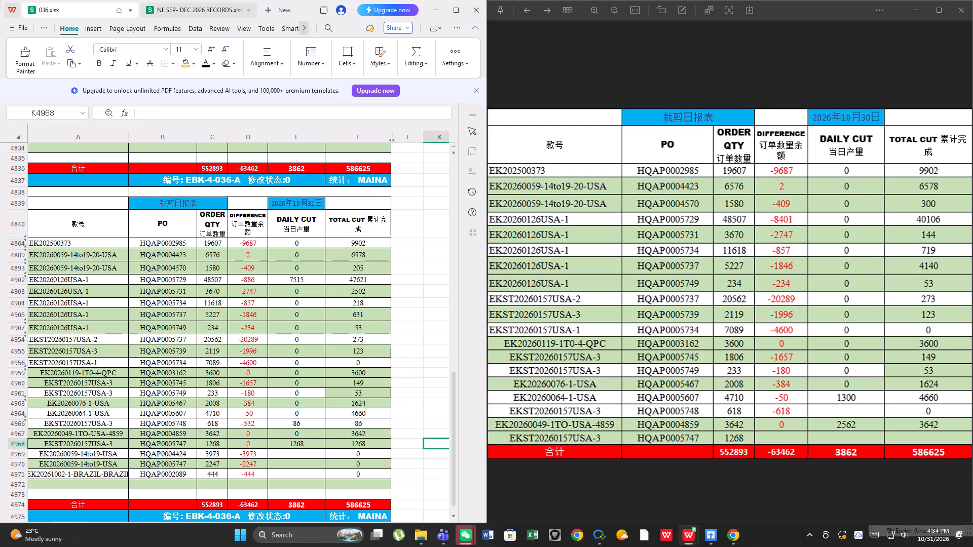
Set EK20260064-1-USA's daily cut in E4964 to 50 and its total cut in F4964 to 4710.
{"action": "left_click", "coordinate": [294, 413]}
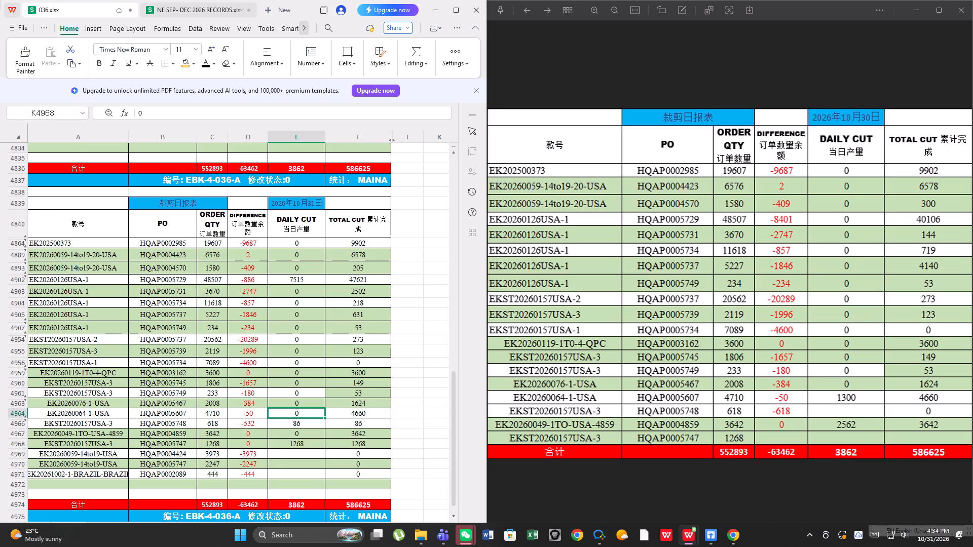
{"action": "key", "text": "5"}
{"action": "key", "text": "0"}
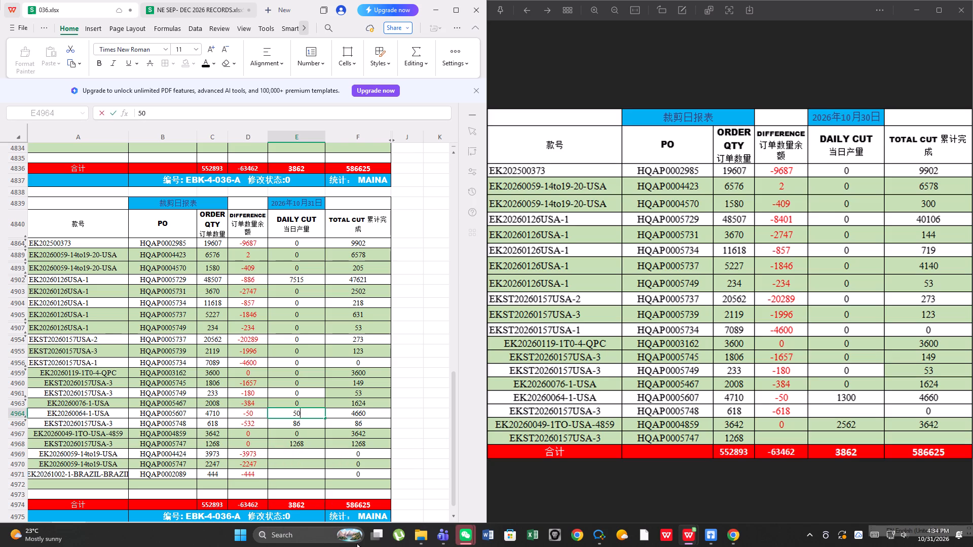
{"action": "left_click", "coordinate": [416, 462]}
{"action": "left_click", "coordinate": [362, 413]}
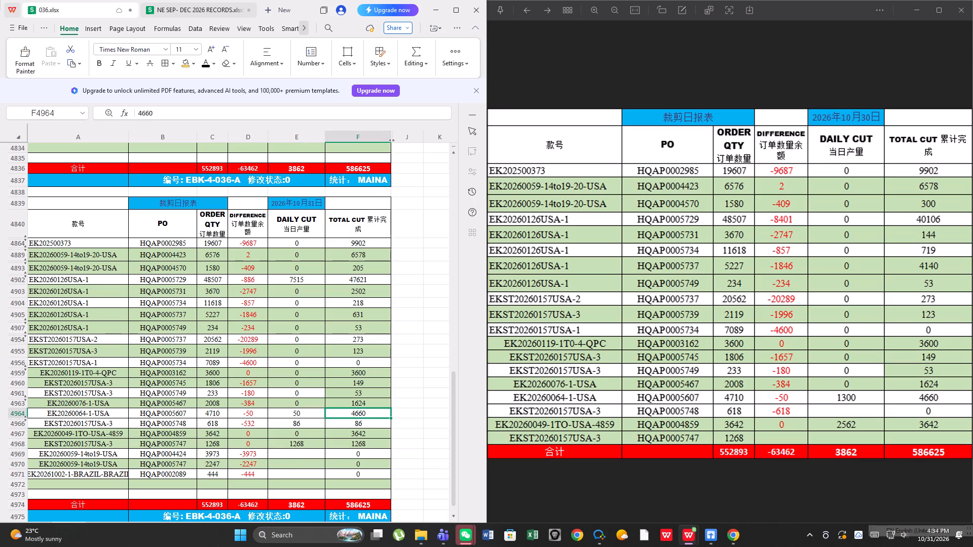
{"action": "type", "text": "4710"}
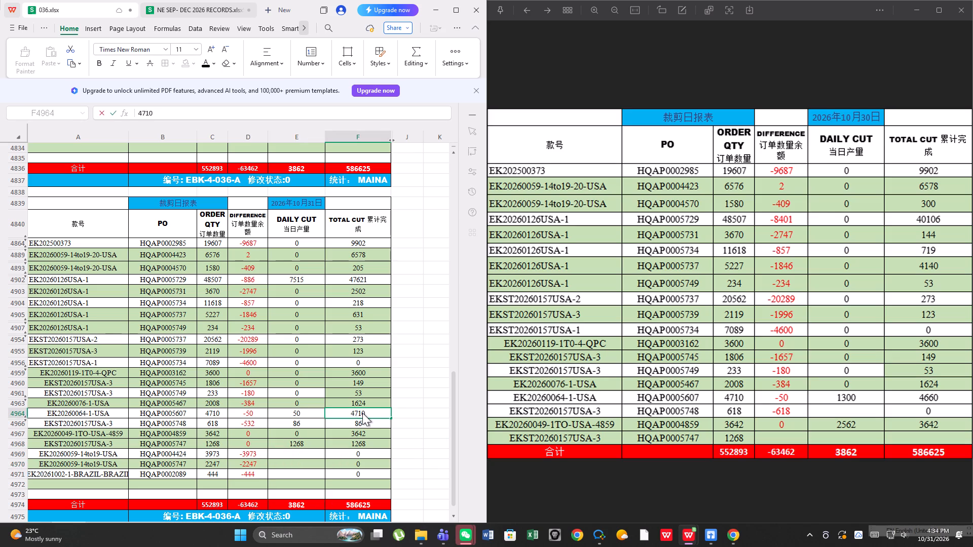
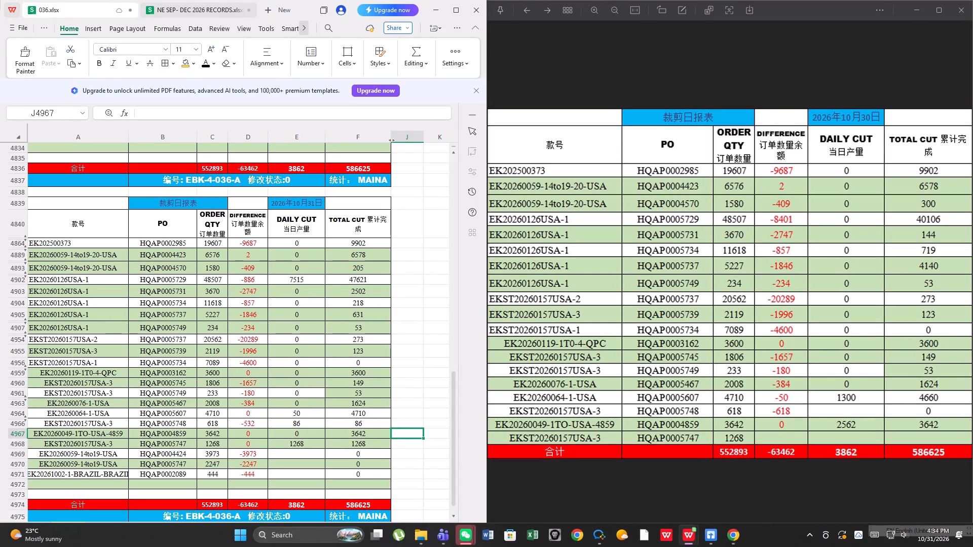
Set the daily cut of EKST20260157USA-3, PO HQAP0005745, in E4960 to 29 and its total cut in F4960 to 178.
{"action": "left_click", "coordinate": [318, 379]}
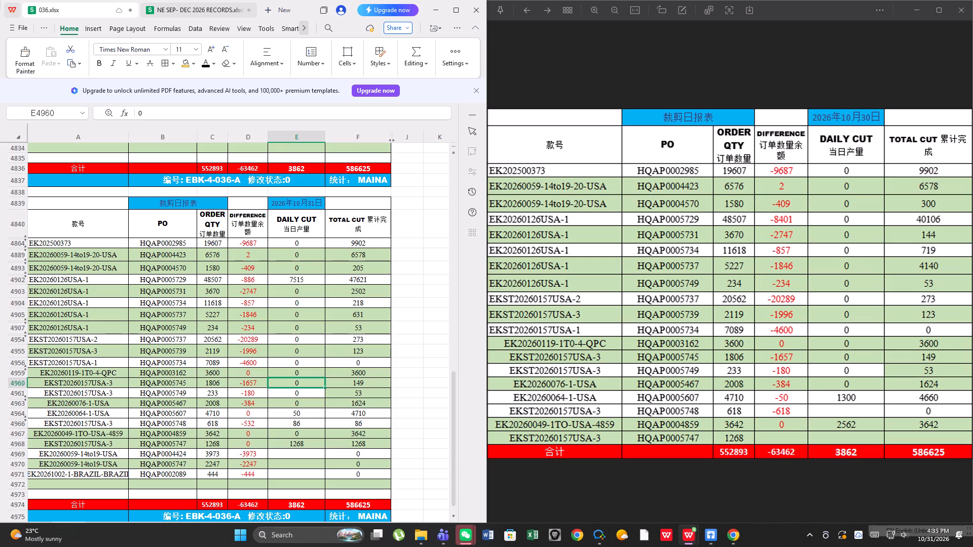
{"action": "type", "text": "29"}
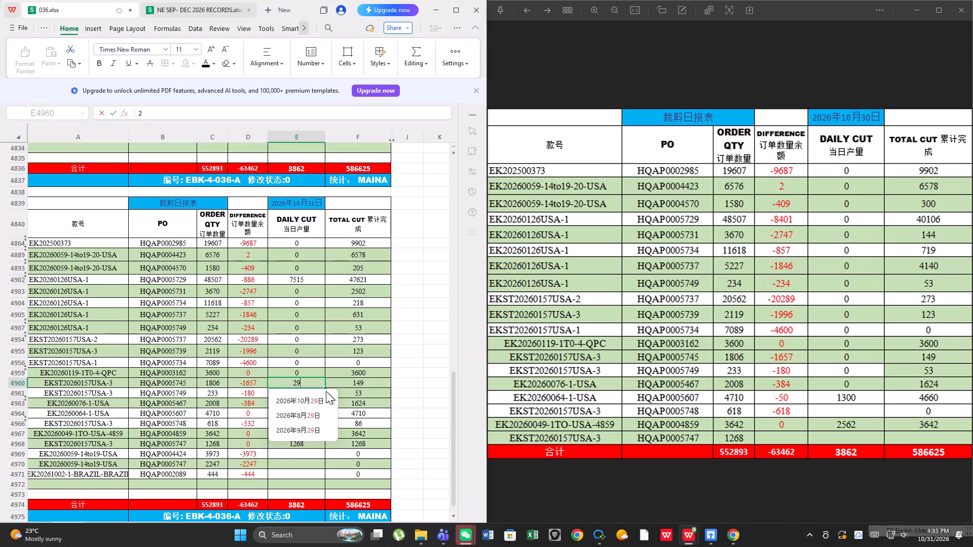
{"action": "left_click", "coordinate": [417, 434]}
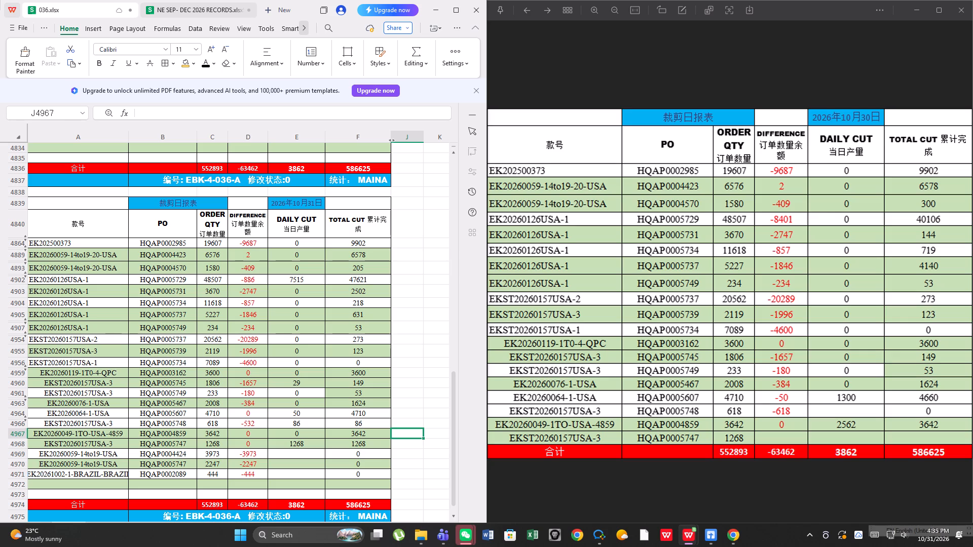
{"action": "left_click", "coordinate": [346, 384]}
{"action": "key", "text": "1"}
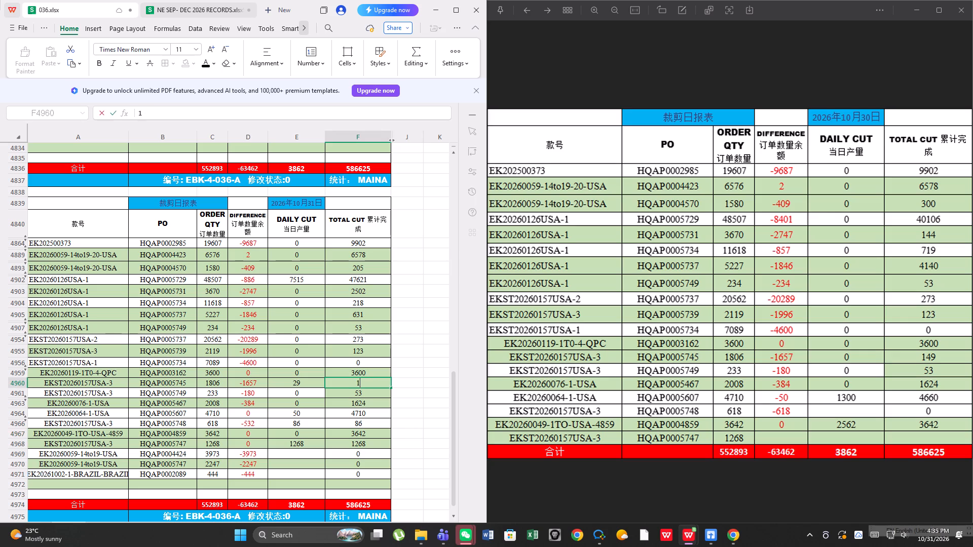
{"action": "type", "text": "78"}
{"action": "left_click", "coordinate": [421, 390]}
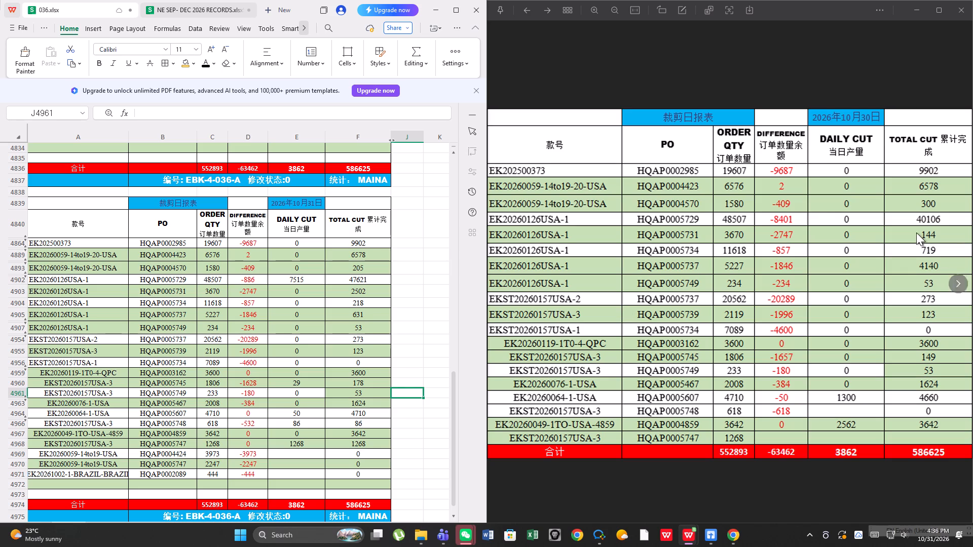
Look back through the earlier cutting sheet images in the WeChat image viewer, as far as the EKST20260157USA-3-5749 sheet.
{"action": "left_click", "coordinate": [532, 7]}
{"action": "left_click", "coordinate": [533, 7]}
{"action": "double_click", "coordinate": [533, 7]}
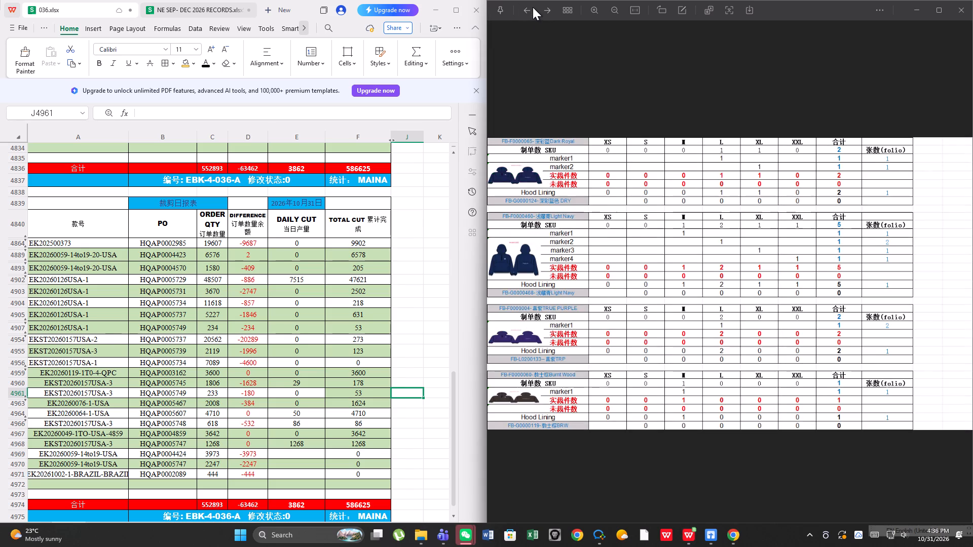
{"action": "left_click", "coordinate": [533, 7]}
{"action": "left_click", "coordinate": [533, 7]}
{"action": "left_click", "coordinate": [533, 7]}
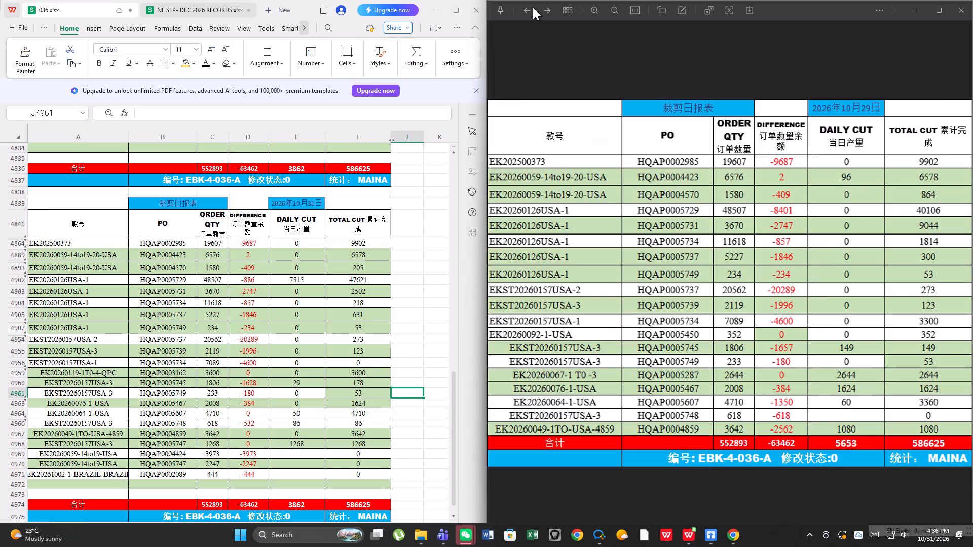
{"action": "left_click", "coordinate": [533, 7]}
{"action": "left_click", "coordinate": [533, 7]}
{"action": "left_click", "coordinate": [533, 7]}
{"action": "left_click", "coordinate": [533, 7]}
{"action": "left_click", "coordinate": [533, 7]}
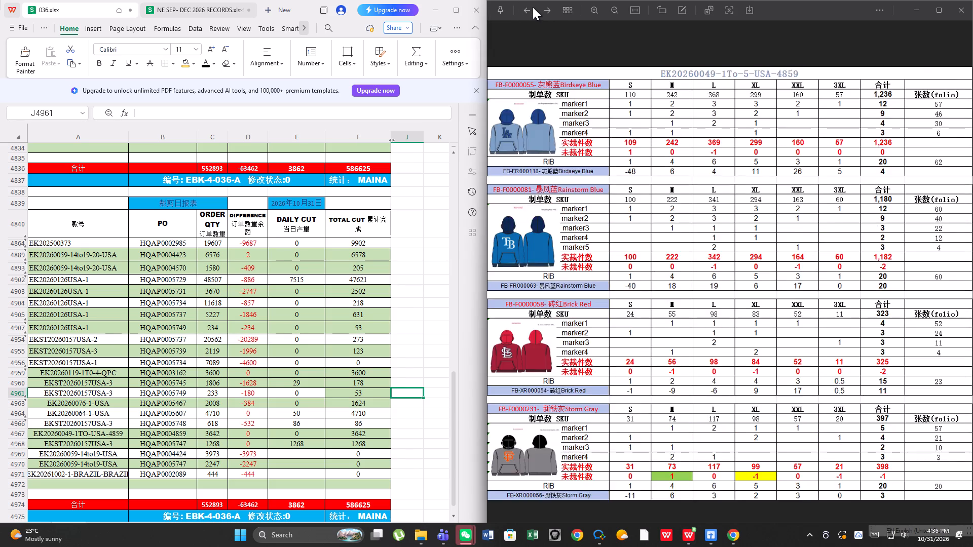
{"action": "left_click", "coordinate": [533, 7]}
{"action": "left_click", "coordinate": [533, 7]}
{"action": "left_click", "coordinate": [533, 7]}
{"action": "left_click", "coordinate": [533, 7]}
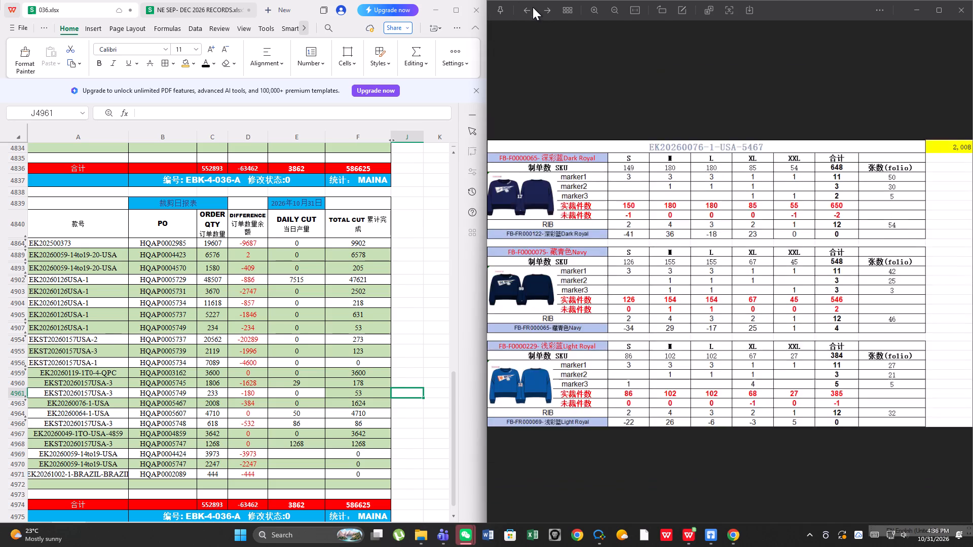
{"action": "double_click", "coordinate": [533, 7]}
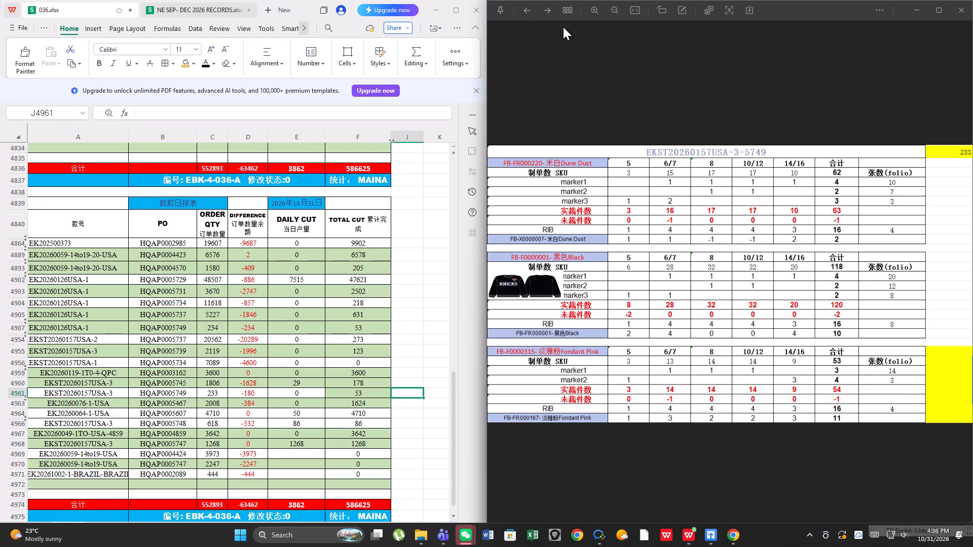
{"action": "left_click", "coordinate": [553, 6]}
{"action": "left_click", "coordinate": [553, 6]}
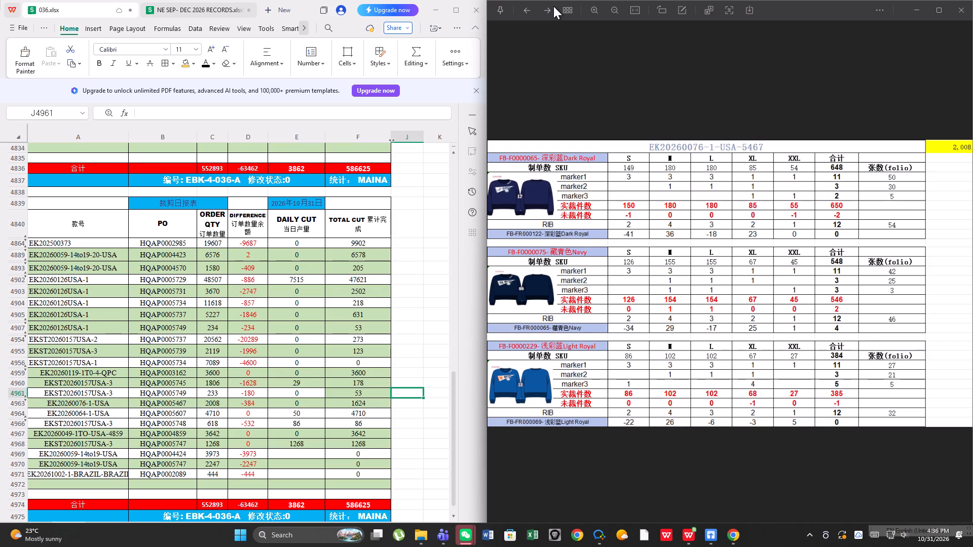
{"action": "left_click", "coordinate": [553, 6]}
{"action": "left_click", "coordinate": [553, 6]}
{"action": "left_click", "coordinate": [553, 6]}
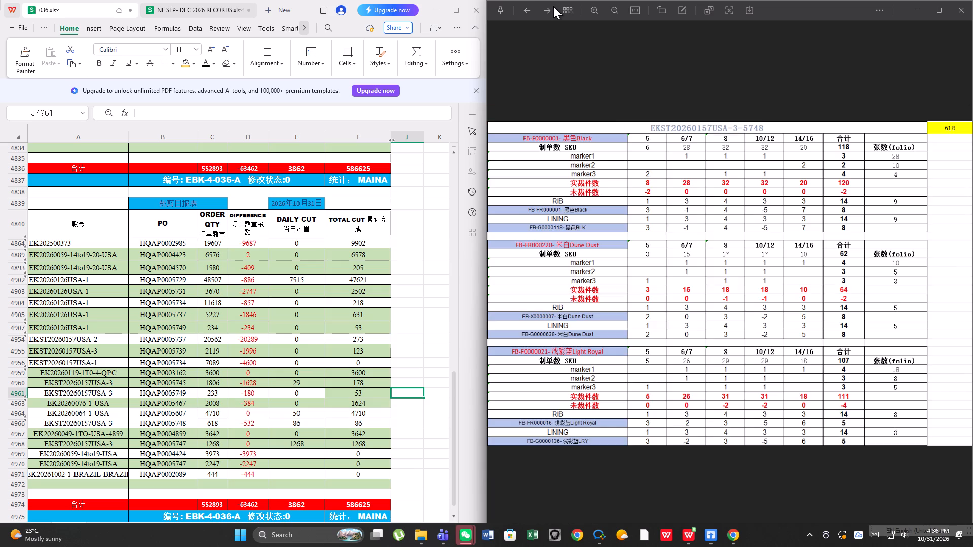
{"action": "left_click", "coordinate": [553, 6]}
{"action": "left_click", "coordinate": [553, 6]}
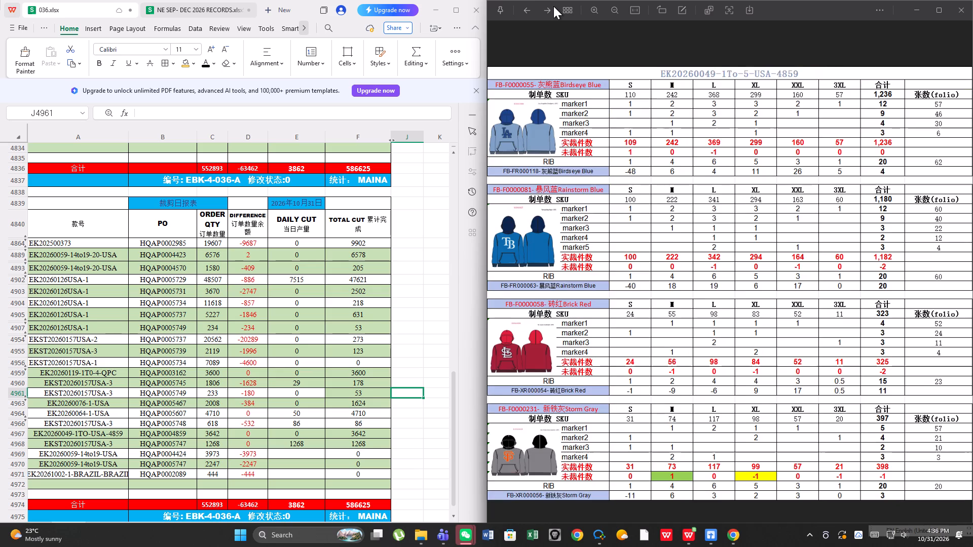
{"action": "left_click", "coordinate": [553, 6]}
{"action": "left_click", "coordinate": [553, 6]}
{"action": "double_click", "coordinate": [553, 6]}
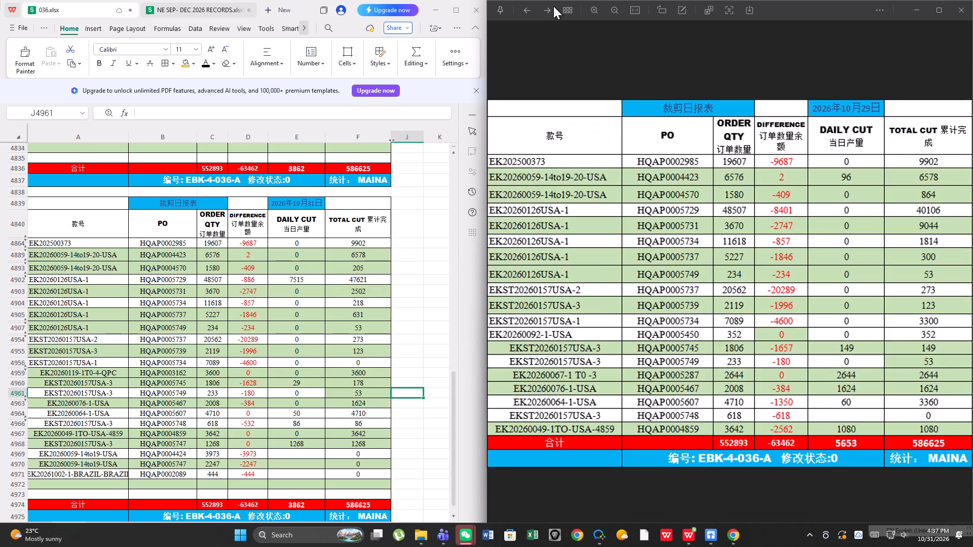
{"action": "left_click", "coordinate": [553, 6]}
{"action": "double_click", "coordinate": [553, 6]}
{"action": "left_click", "coordinate": [553, 6]}
{"action": "left_click", "coordinate": [553, 6]}
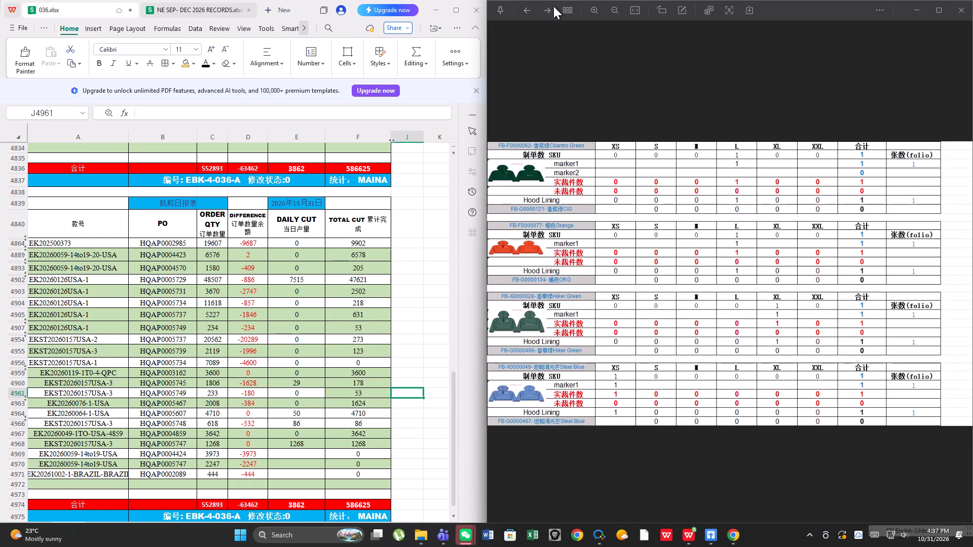
{"action": "left_click", "coordinate": [553, 6]}
{"action": "double_click", "coordinate": [553, 6]}
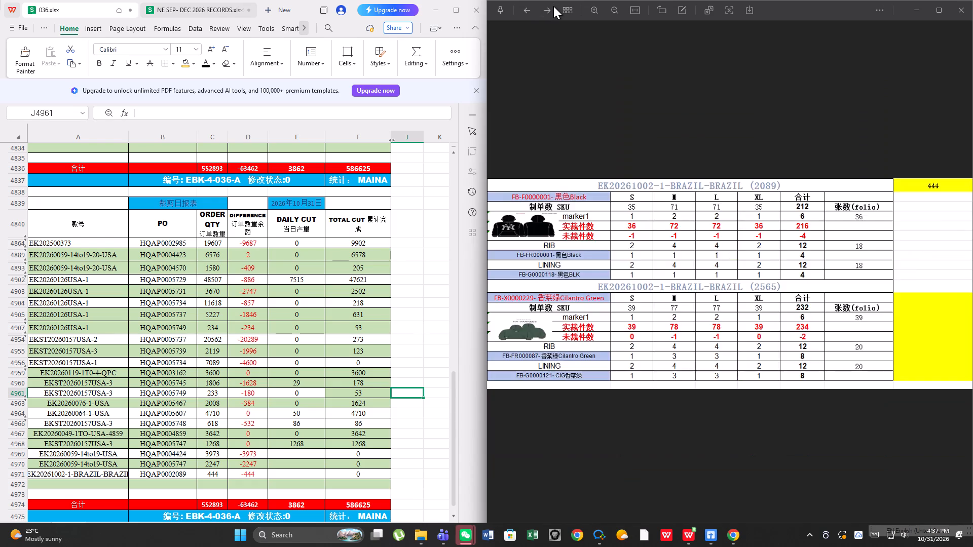
{"action": "left_click", "coordinate": [553, 6]}
{"action": "left_click", "coordinate": [553, 6]}
{"action": "left_click", "coordinate": [521, 10]}
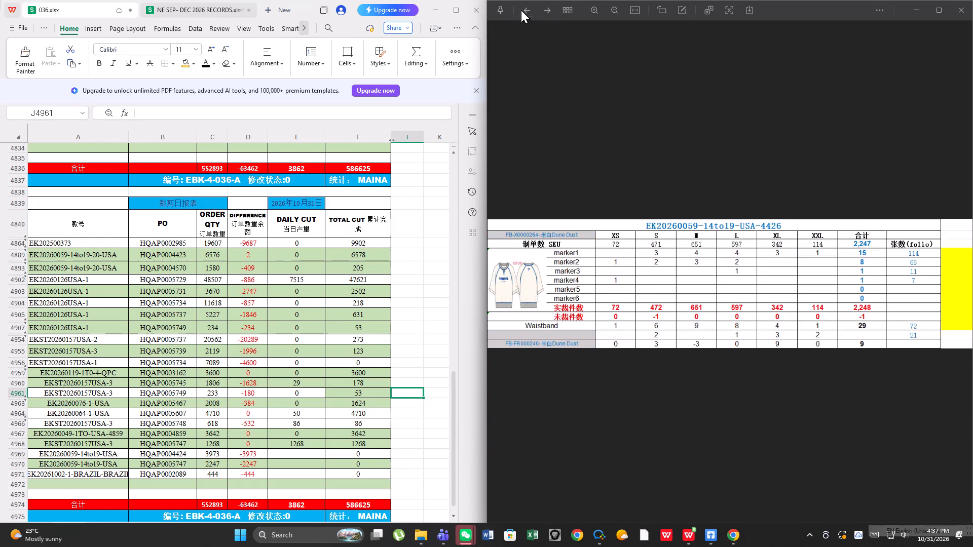
{"action": "left_click_drag", "start_coordinate": [645, 219], "coordinate": [645, 218]}
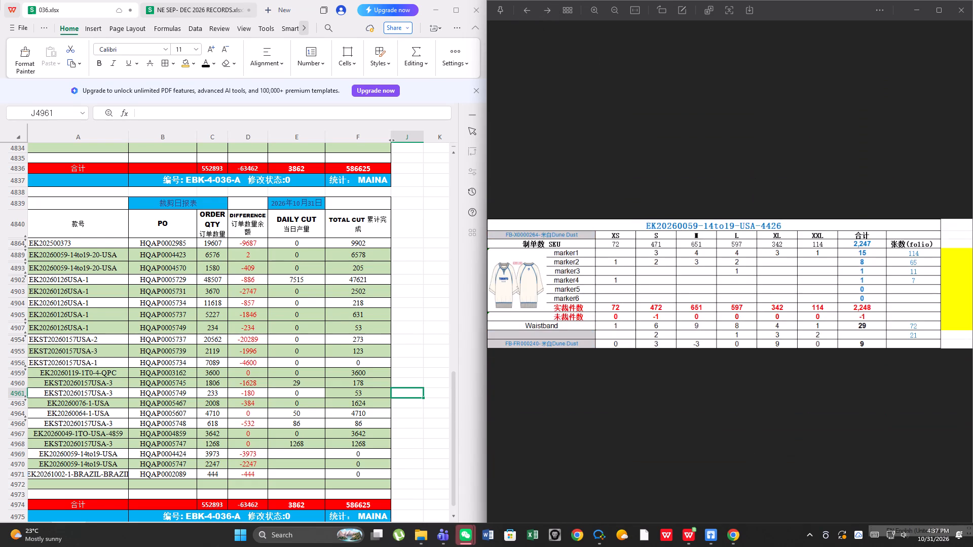
{"action": "left_click_drag", "start_coordinate": [645, 218], "coordinate": [751, 230]}
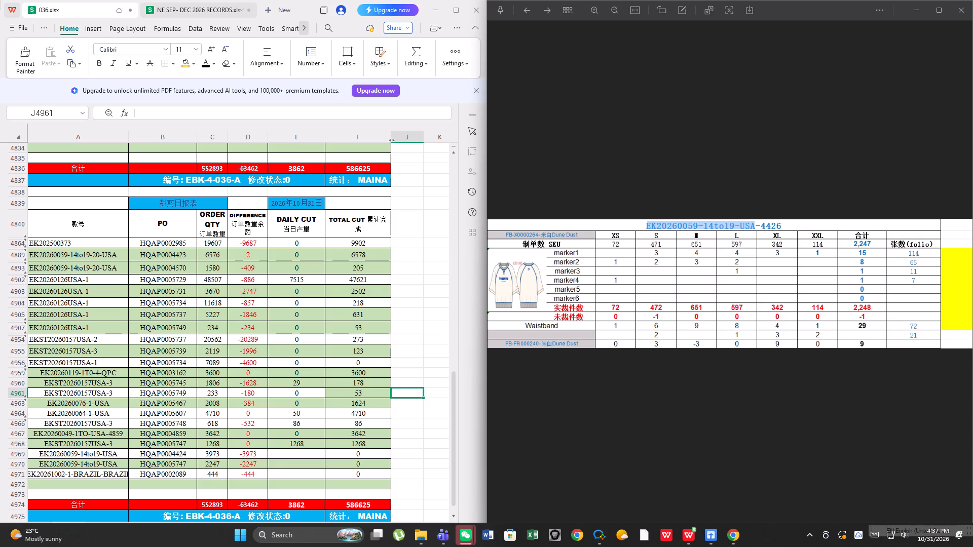
{"action": "right_click", "coordinate": [743, 226]}
{"action": "left_click", "coordinate": [765, 237]}
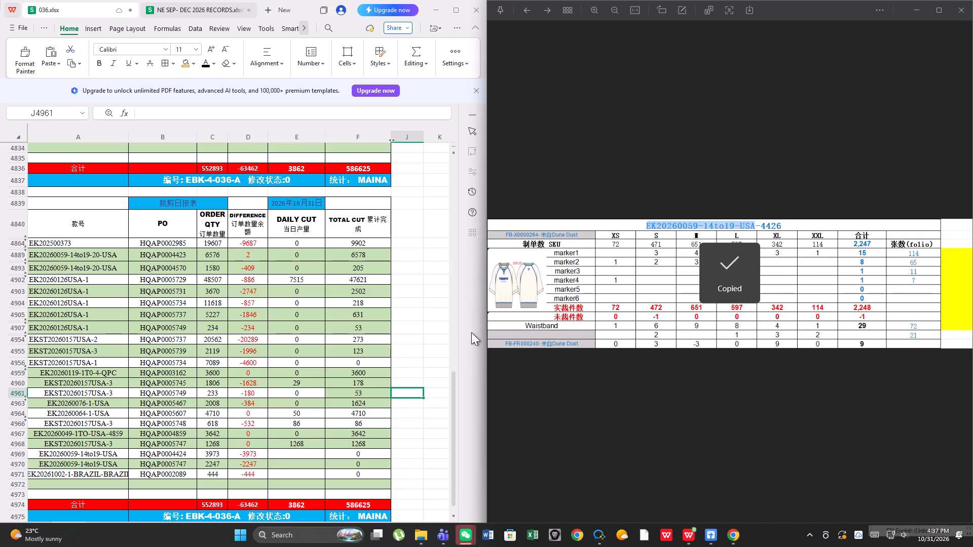
{"action": "left_click", "coordinate": [96, 484]}
{"action": "right_click", "coordinate": [96, 484]}
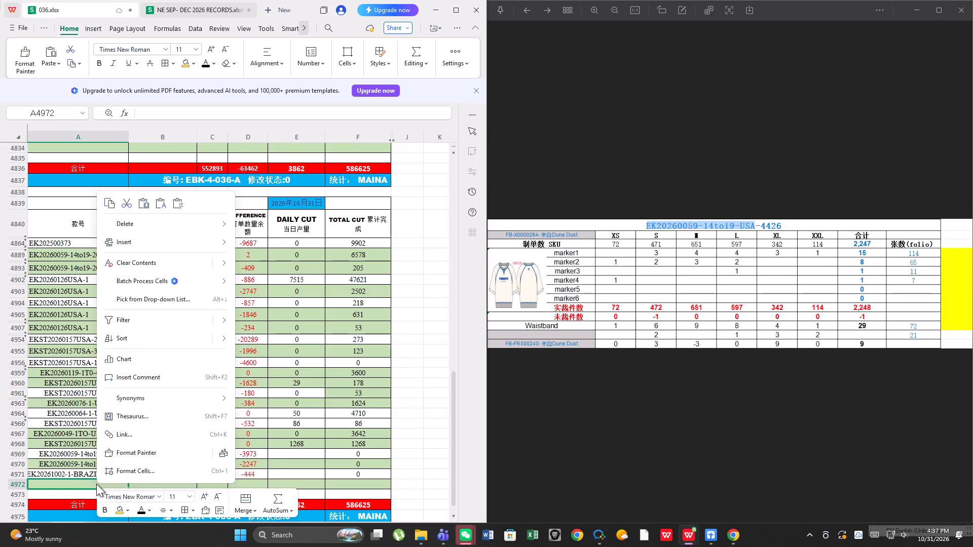
{"action": "left_click", "coordinate": [148, 206]}
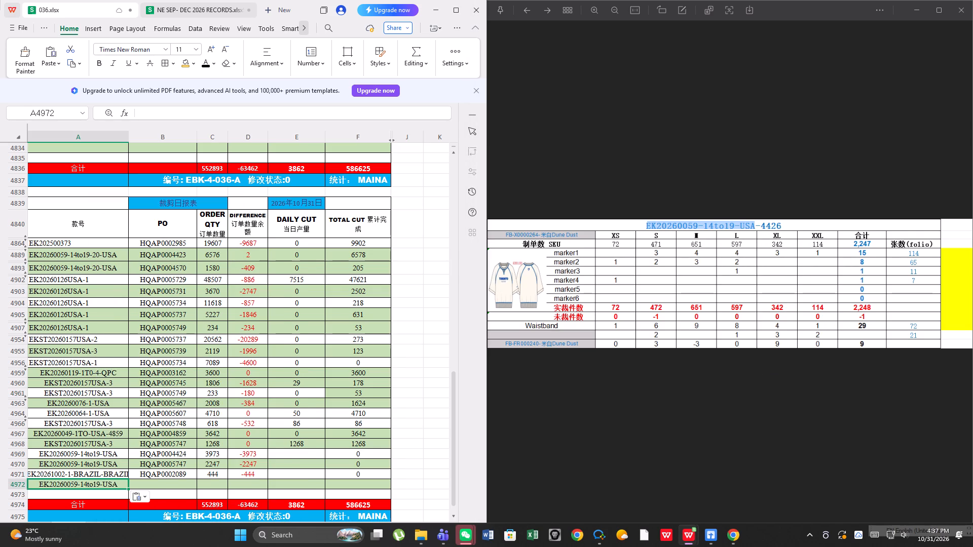
Copy the PO number from B4970 into B4972 and edit it to HQAP0004426.
{"action": "left_click", "coordinate": [175, 469]}
{"action": "left_click", "coordinate": [176, 465]}
{"action": "right_click", "coordinate": [176, 465]}
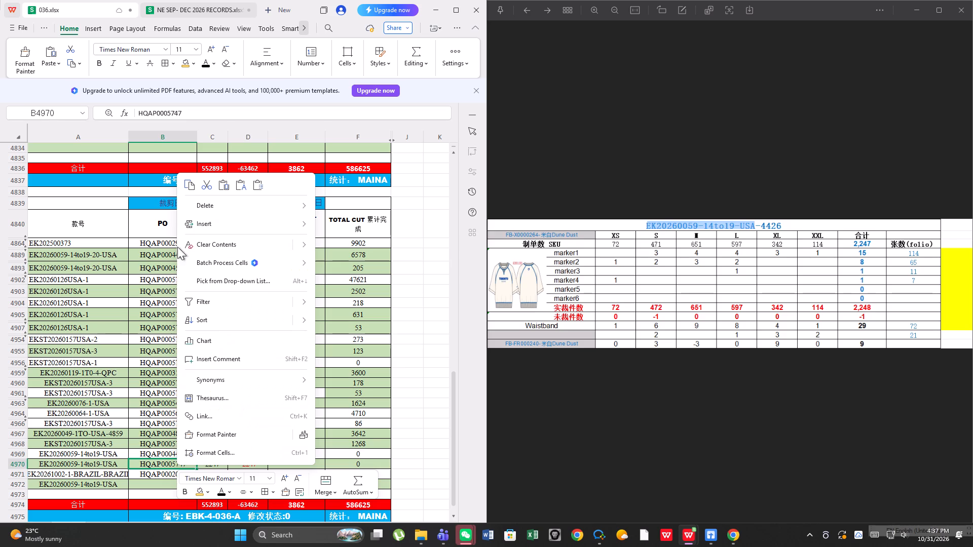
{"action": "left_click", "coordinate": [192, 187]}
{"action": "left_click", "coordinate": [166, 485]}
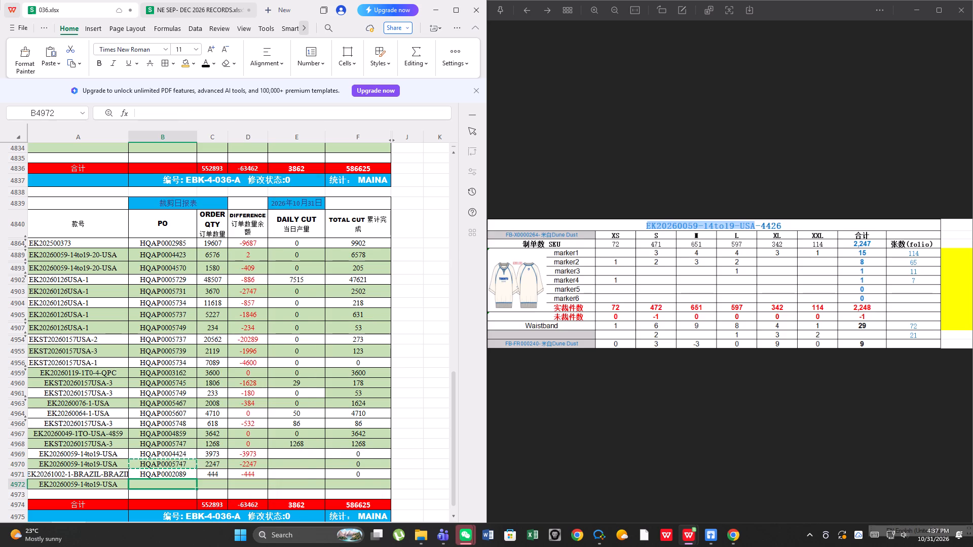
{"action": "right_click", "coordinate": [166, 485]}
{"action": "left_click", "coordinate": [217, 186]}
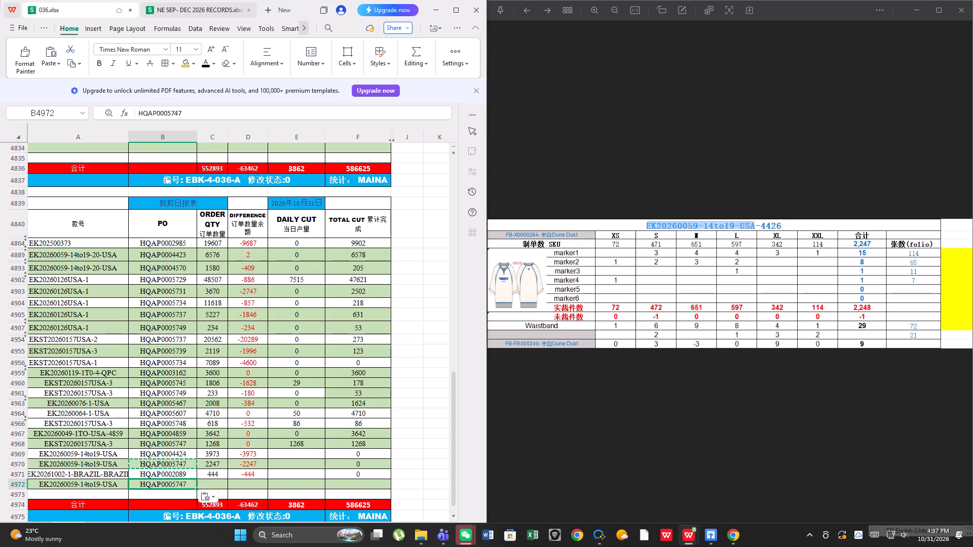
{"action": "left_click", "coordinate": [195, 109]}
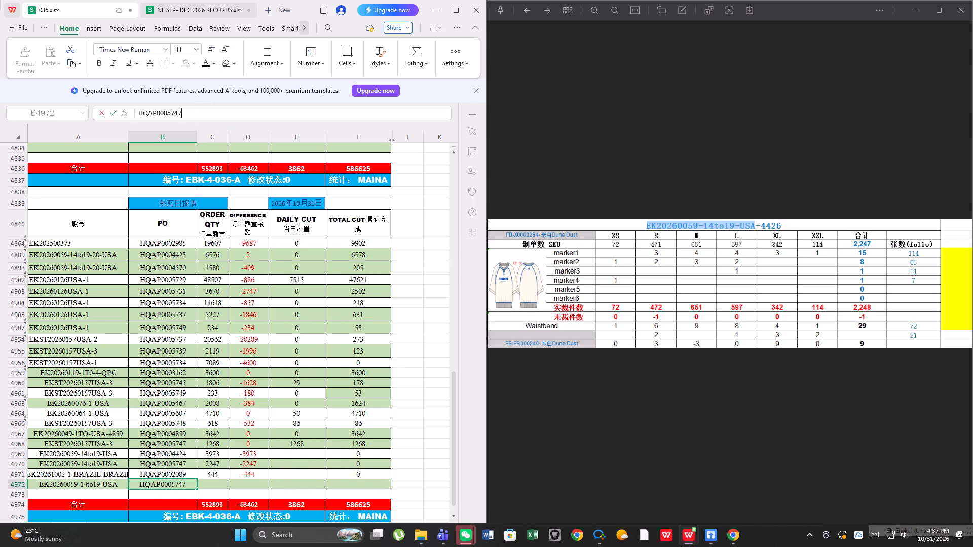
{"action": "key", "text": "BackSpace"}
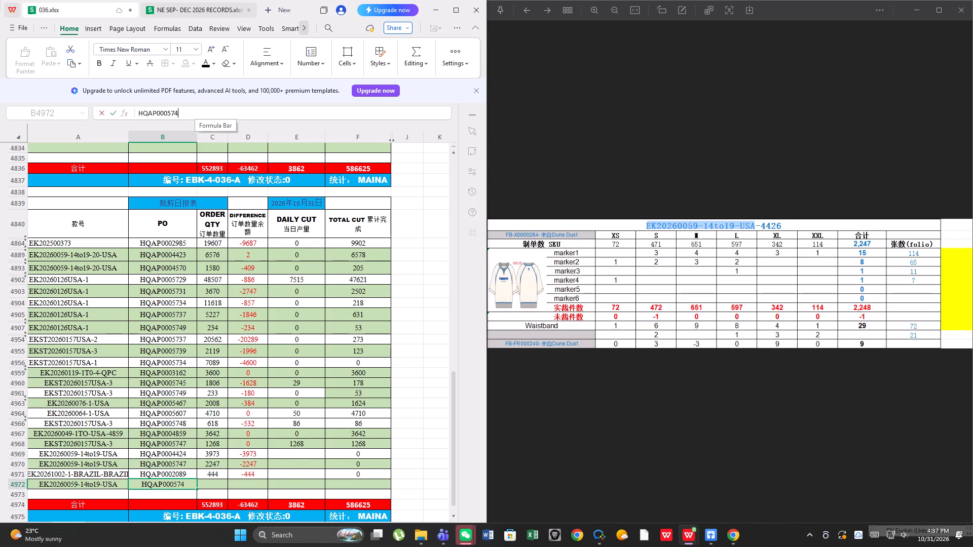
{"action": "key", "text": "BackSpace"}
{"action": "key", "text": "BackSpace"}
{"action": "key", "text": "BackSpace"}
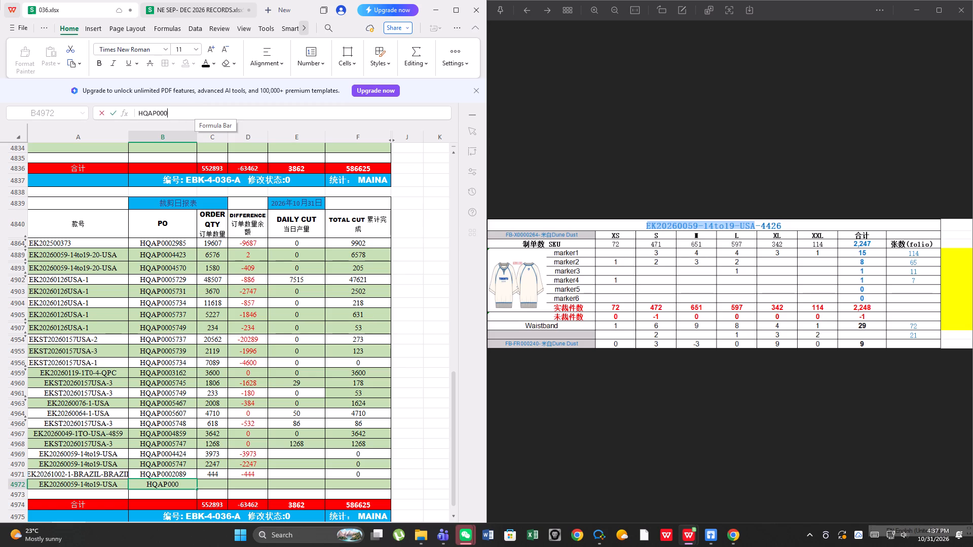
{"action": "type", "text": "4426"}
{"action": "left_click", "coordinate": [414, 433]}
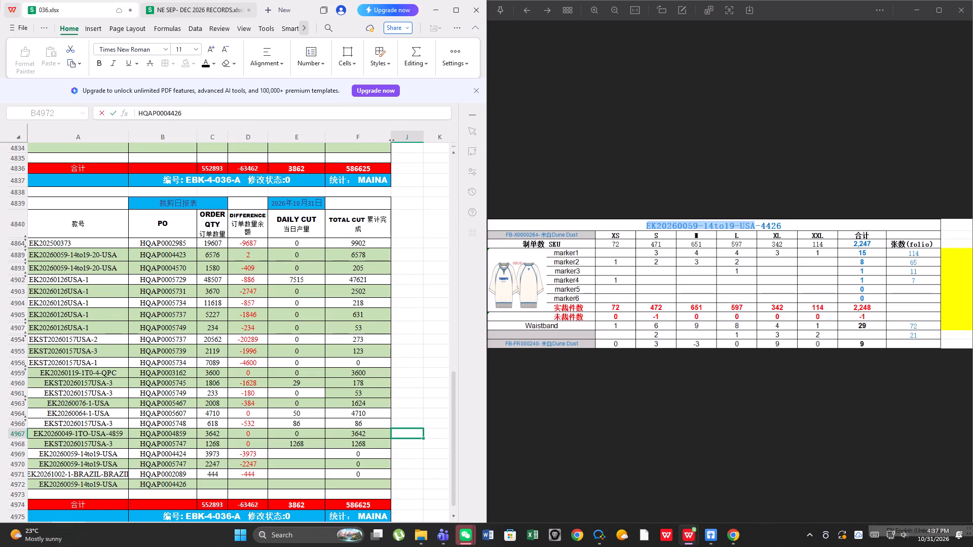
Enter 2247 as the order quantity of HQAP0004426 in C4972.
{"action": "left_click", "coordinate": [214, 484]}
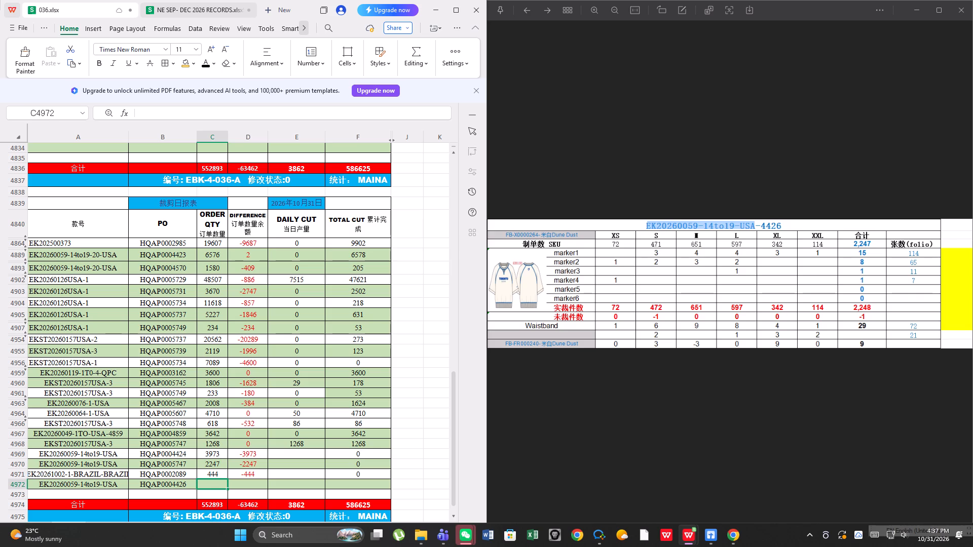
{"action": "type", "text": "247"}
{"action": "key", "text": "BackSpace"}
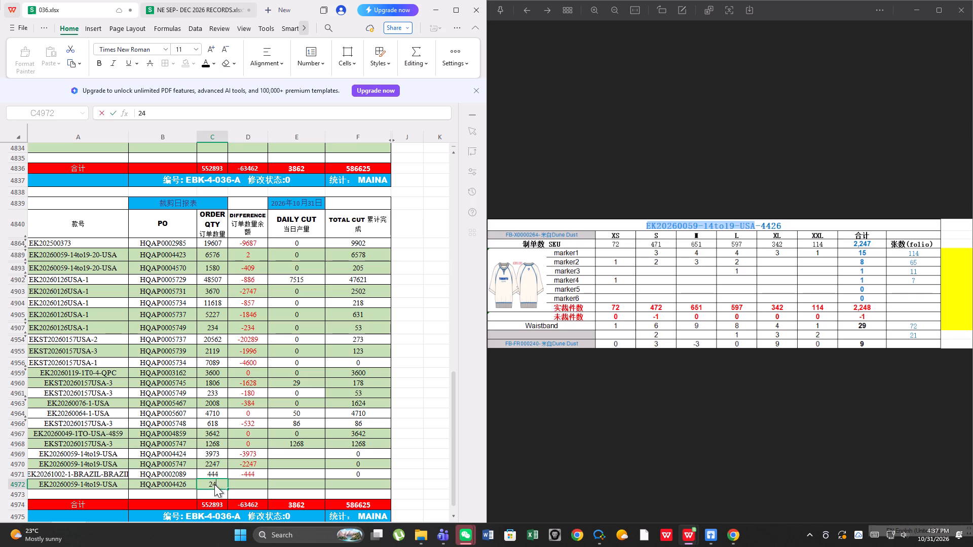
{"action": "key", "text": "BackSpace"}
{"action": "type", "text": "247"}
{"action": "left_click", "coordinate": [437, 474]}
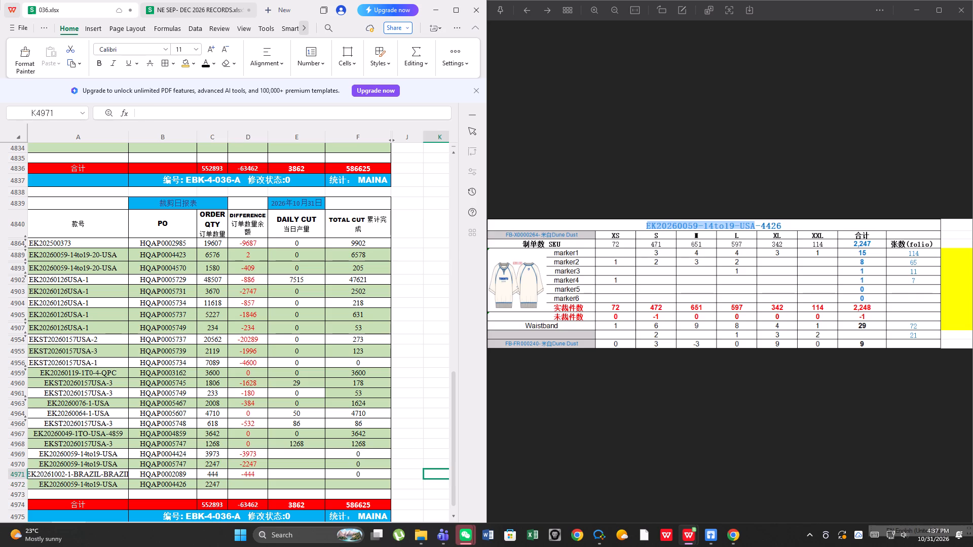
Copy the total cut formula from F4970 into F4972 for HQAP0004426.
{"action": "left_click", "coordinate": [377, 478]}
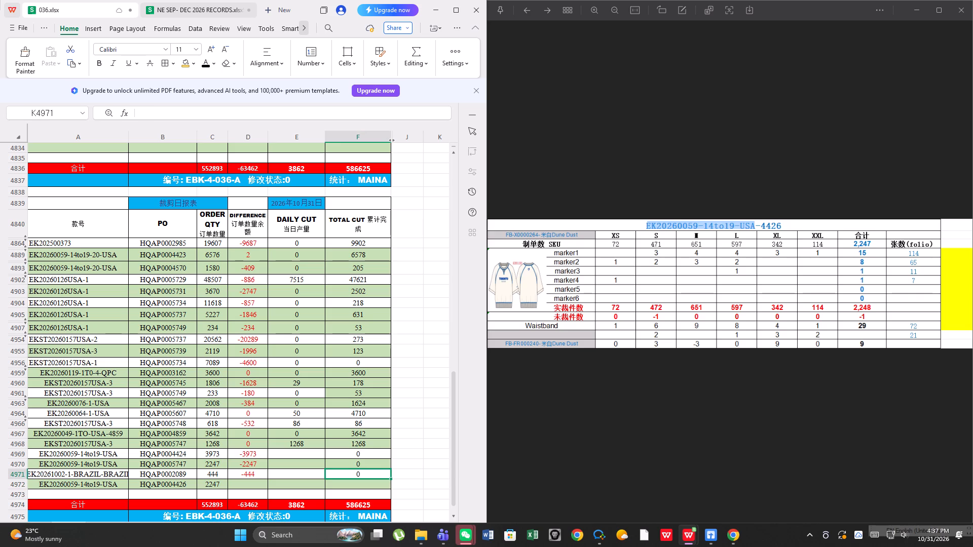
{"action": "left_click", "coordinate": [371, 461]}
{"action": "right_click", "coordinate": [372, 462]}
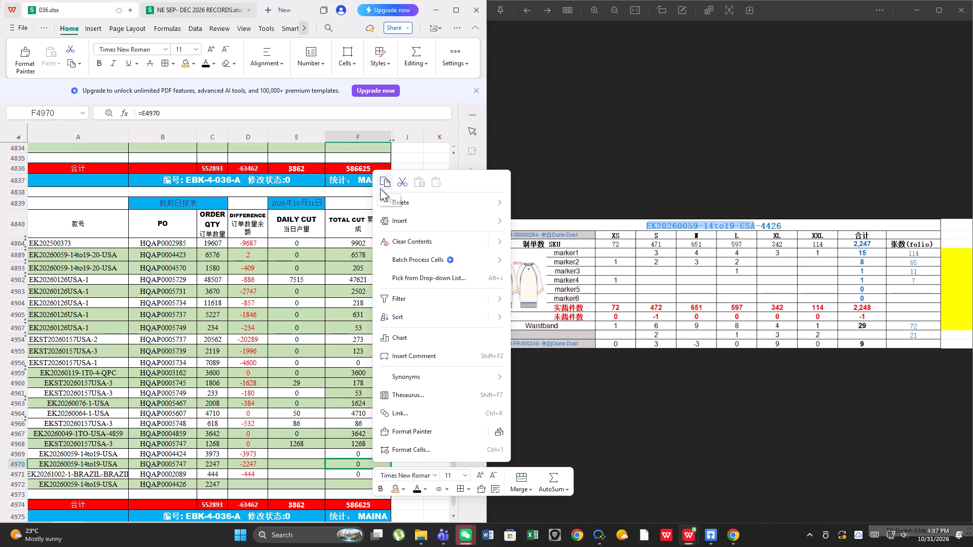
{"action": "left_click", "coordinate": [388, 180]}
{"action": "left_click", "coordinate": [384, 482]}
{"action": "right_click", "coordinate": [384, 482]}
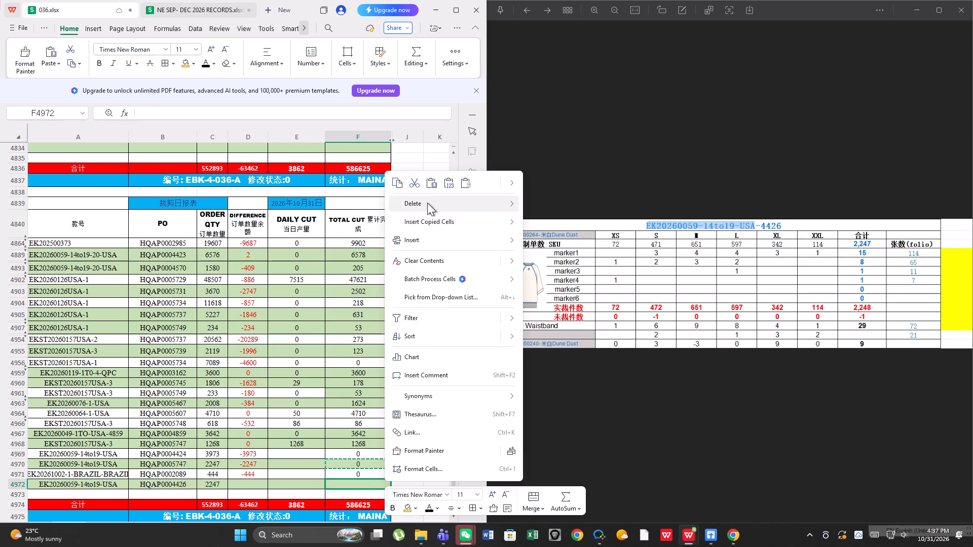
{"action": "left_click", "coordinate": [429, 183]}
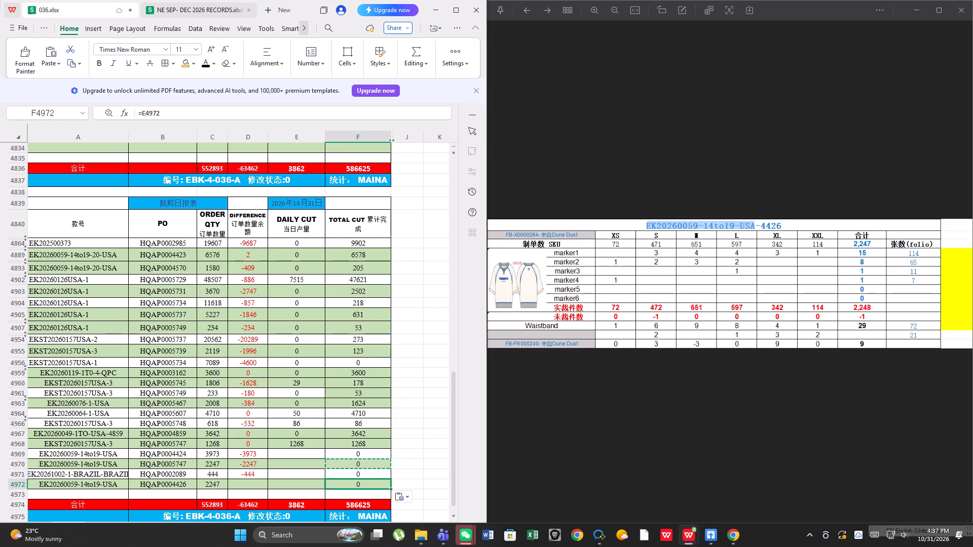
{"action": "left_click", "coordinate": [240, 465]}
{"action": "right_click", "coordinate": [240, 465]}
{"action": "left_click", "coordinate": [249, 180]}
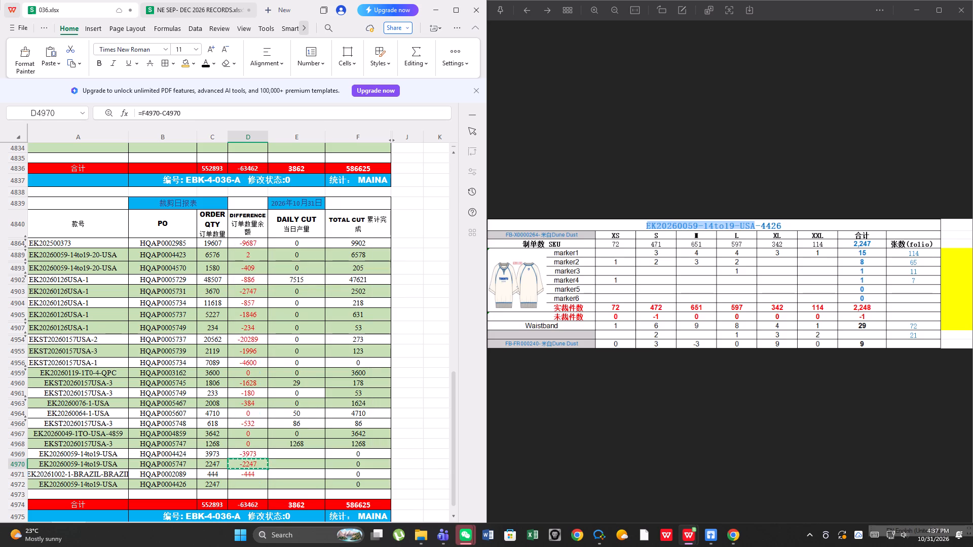
{"action": "left_click", "coordinate": [250, 487]}
{"action": "right_click", "coordinate": [250, 487]}
{"action": "left_click", "coordinate": [294, 190]}
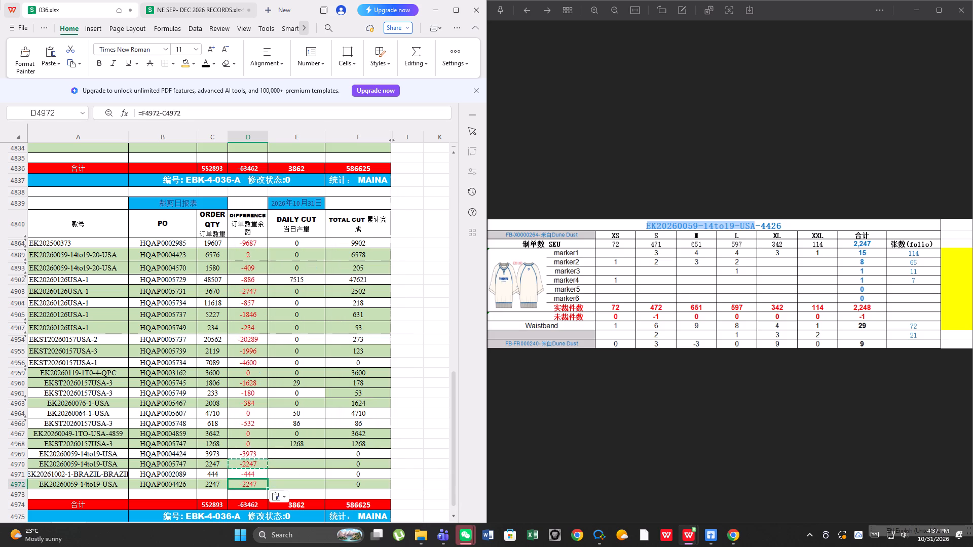
Enter 2247 as the daily cut of HQAP0004426 in E4972.
{"action": "left_click", "coordinate": [298, 485]}
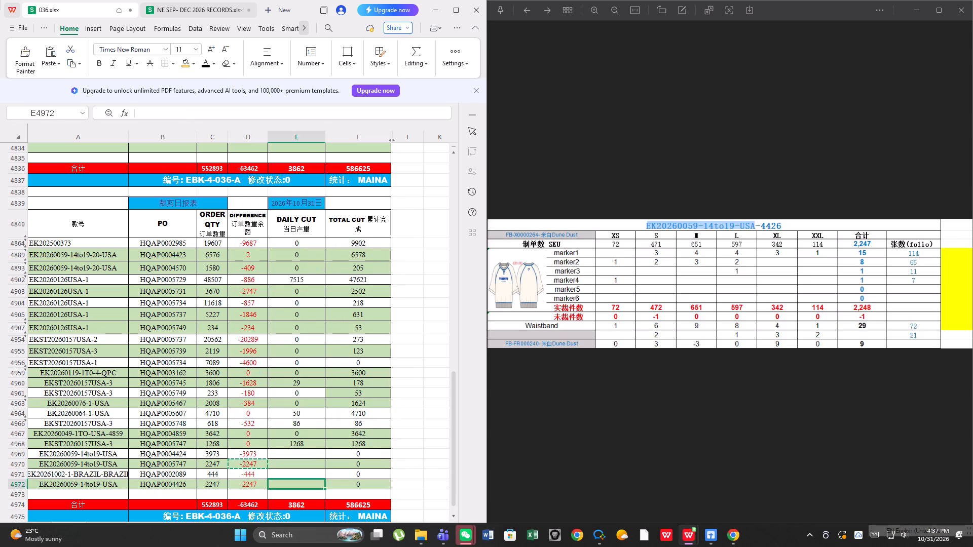
{"action": "type", "text": "2247"}
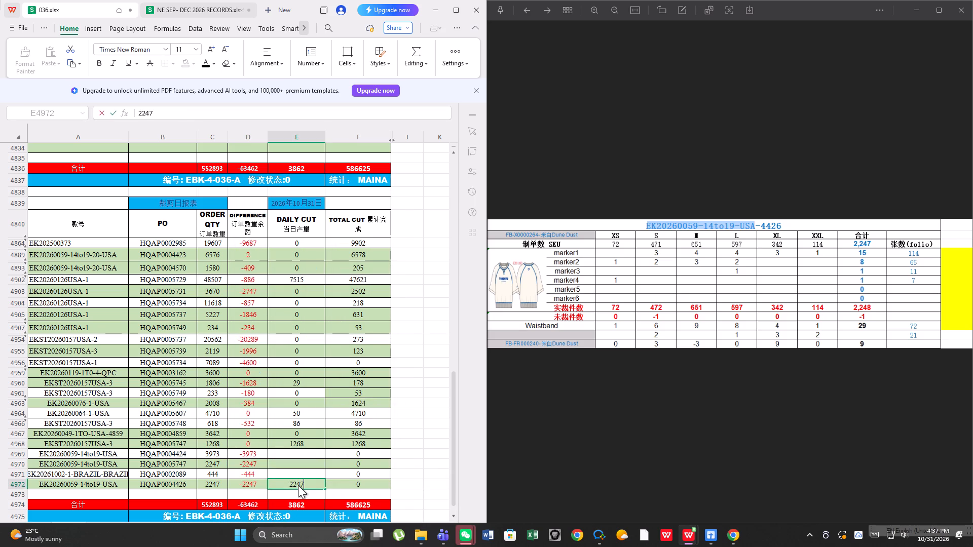
{"action": "left_click", "coordinate": [448, 463]}
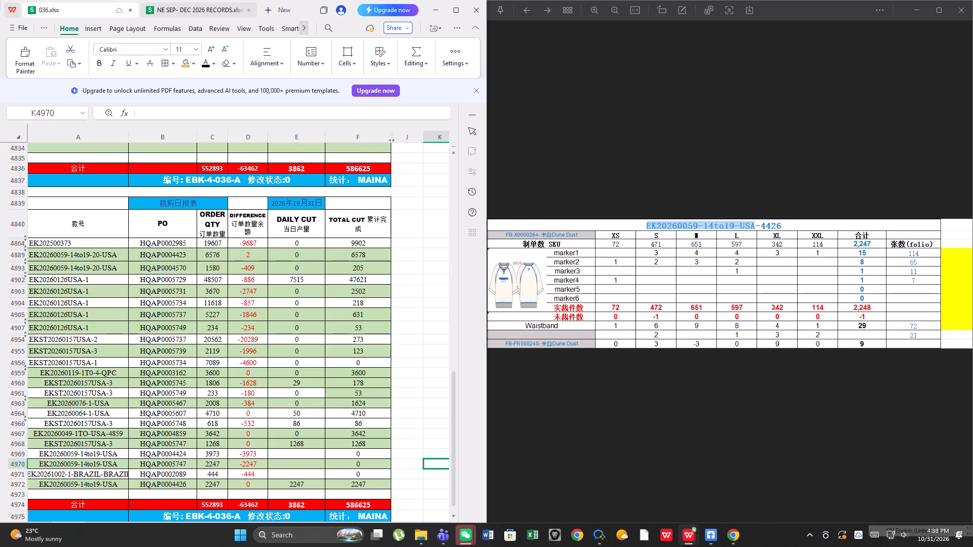
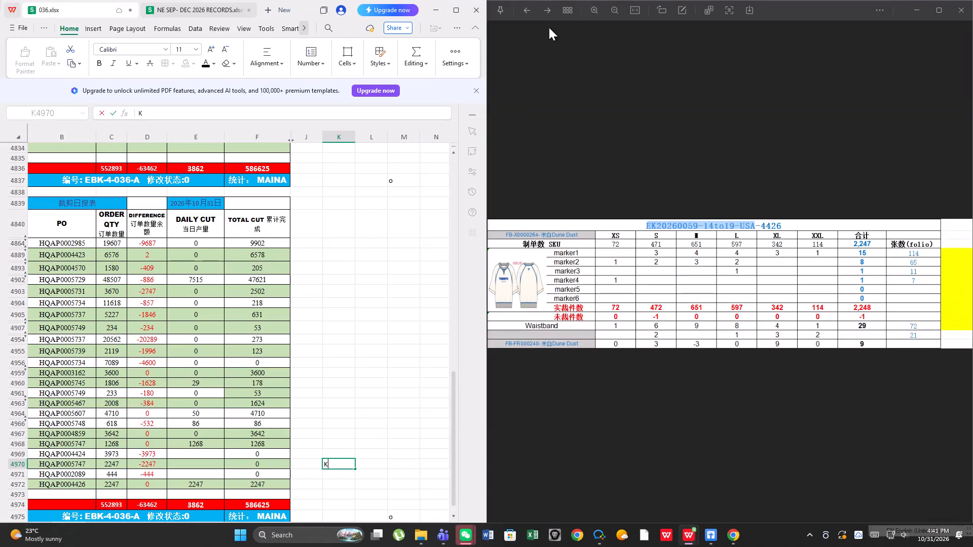
Enlarge the 036.xlsx workbook to full screen and show column A with the order numbers of the report's last rows.
{"action": "left_click", "coordinate": [455, 7]}
{"action": "scroll", "coordinate": [420, 284], "scroll_direction": "down", "scroll_amount": 4}
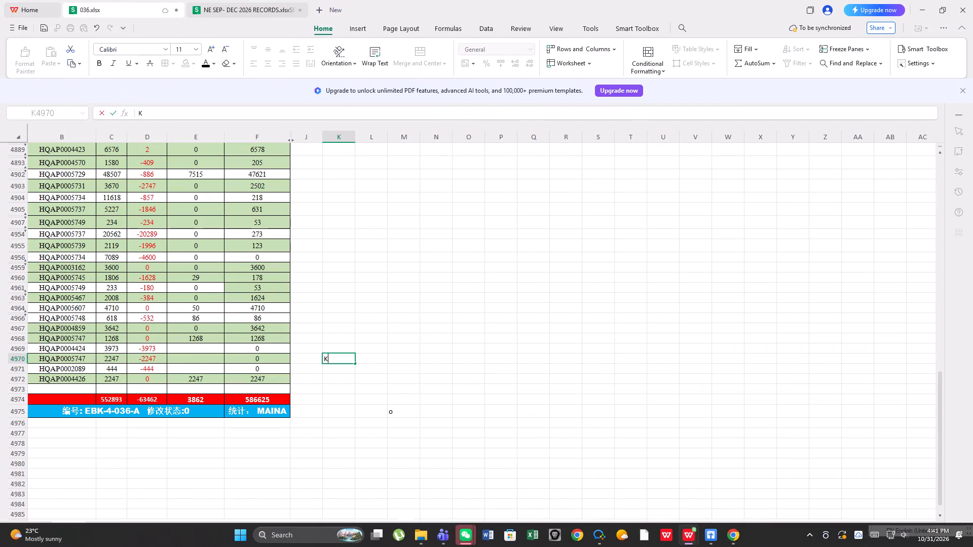
{"action": "left_click", "coordinate": [946, 6]}
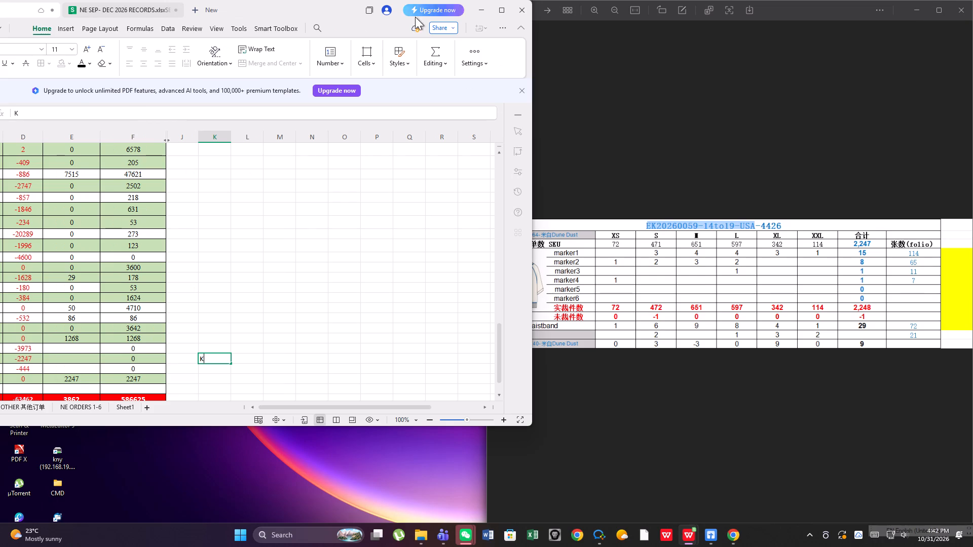
{"action": "left_click_drag", "start_coordinate": [282, 408], "coordinate": [244, 404]}
{"action": "double_click", "coordinate": [319, 9]}
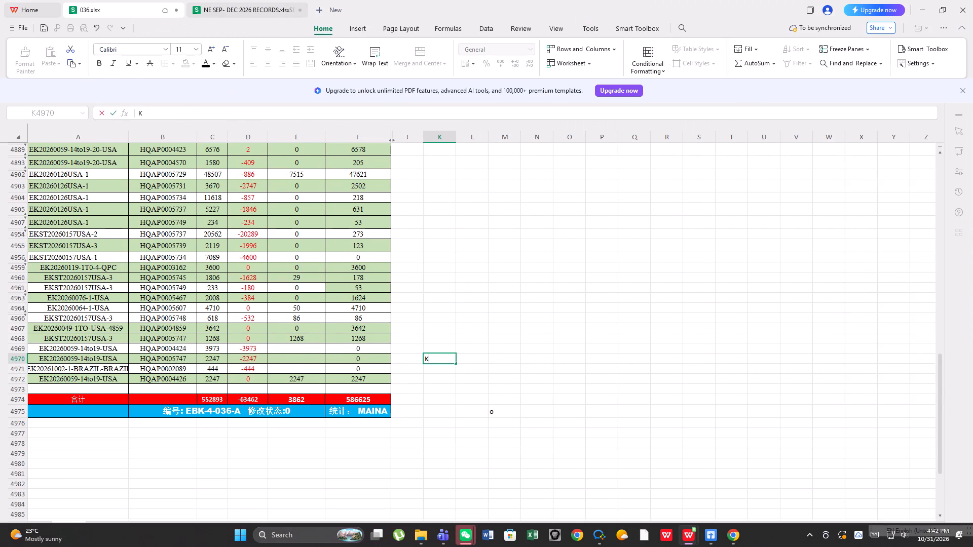
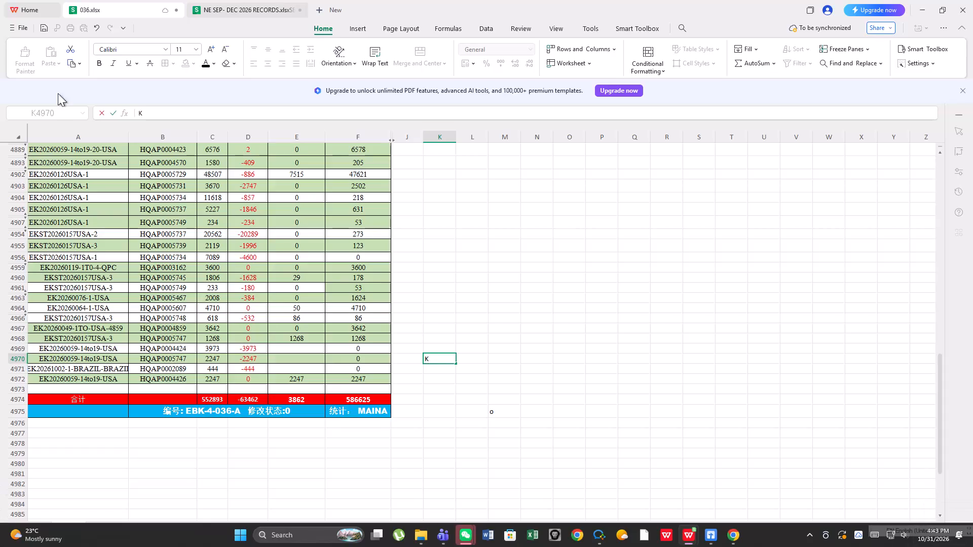
Save the 036.xlsx workbook.
{"action": "left_click", "coordinate": [45, 30]}
Sum the daily cuts from E4902 to E4972 and enter 11195 as the 31 October report's daily cut total in E4974.
{"action": "scroll", "coordinate": [365, 322], "scroll_direction": "up", "scroll_amount": 3}
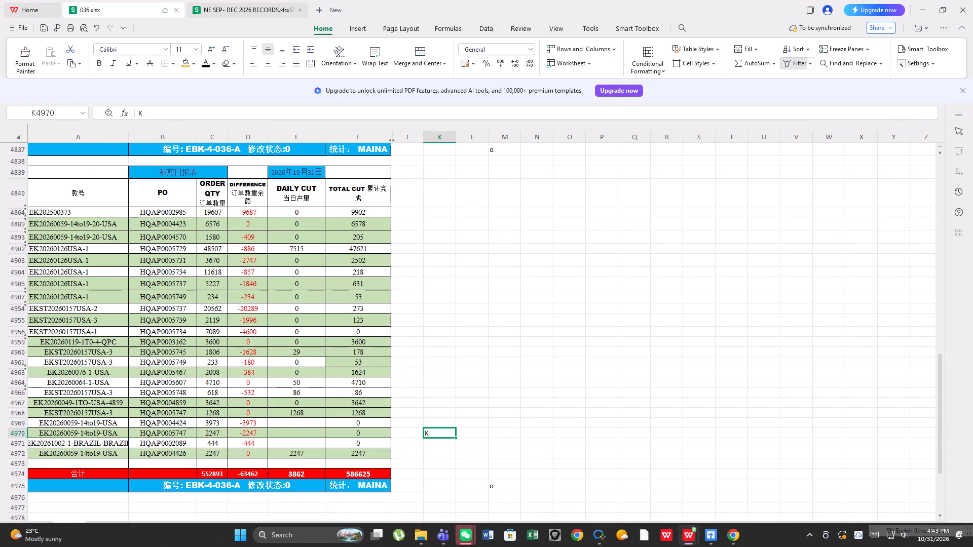
{"action": "left_click_drag", "start_coordinate": [312, 247], "coordinate": [299, 454]}
{"action": "left_click", "coordinate": [945, 11]}
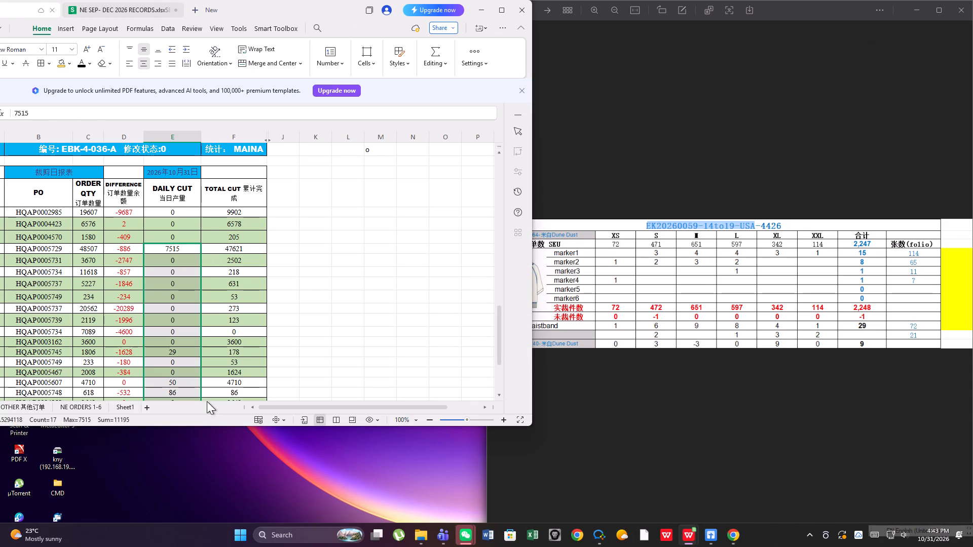
{"action": "left_click", "coordinate": [504, 13]}
{"action": "left_click", "coordinate": [290, 472]}
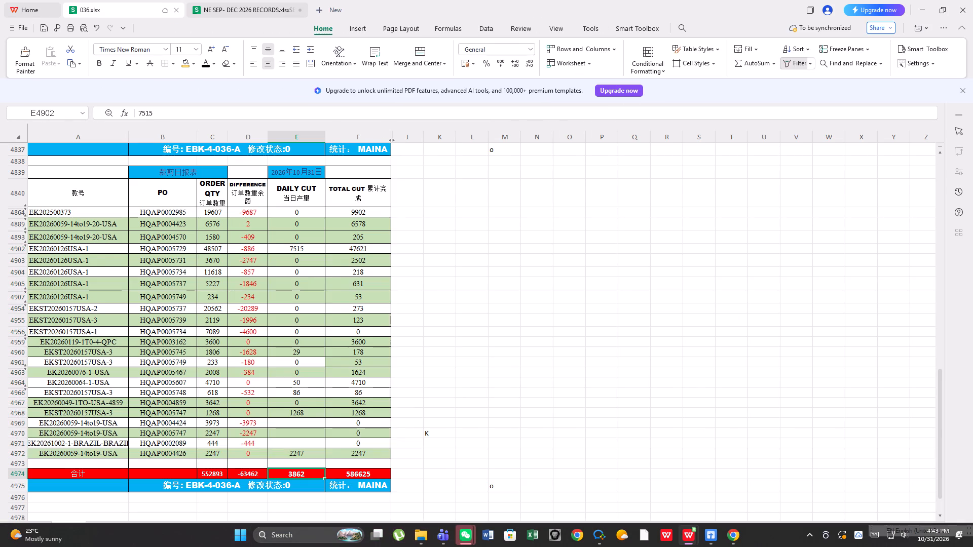
{"action": "type", "text": "11"}
{"action": "type", "text": "195"}
{"action": "scroll", "coordinate": [307, 450], "scroll_direction": "up", "scroll_amount": 1}
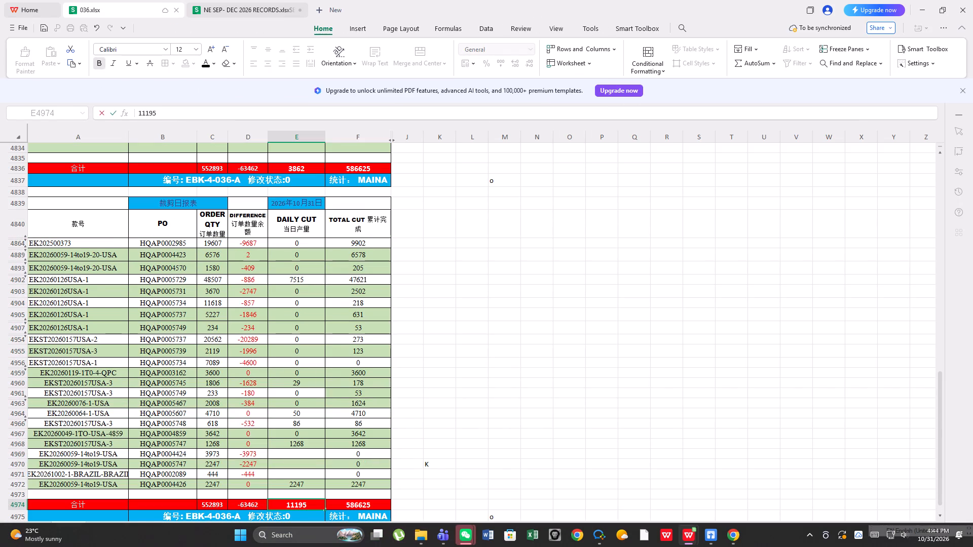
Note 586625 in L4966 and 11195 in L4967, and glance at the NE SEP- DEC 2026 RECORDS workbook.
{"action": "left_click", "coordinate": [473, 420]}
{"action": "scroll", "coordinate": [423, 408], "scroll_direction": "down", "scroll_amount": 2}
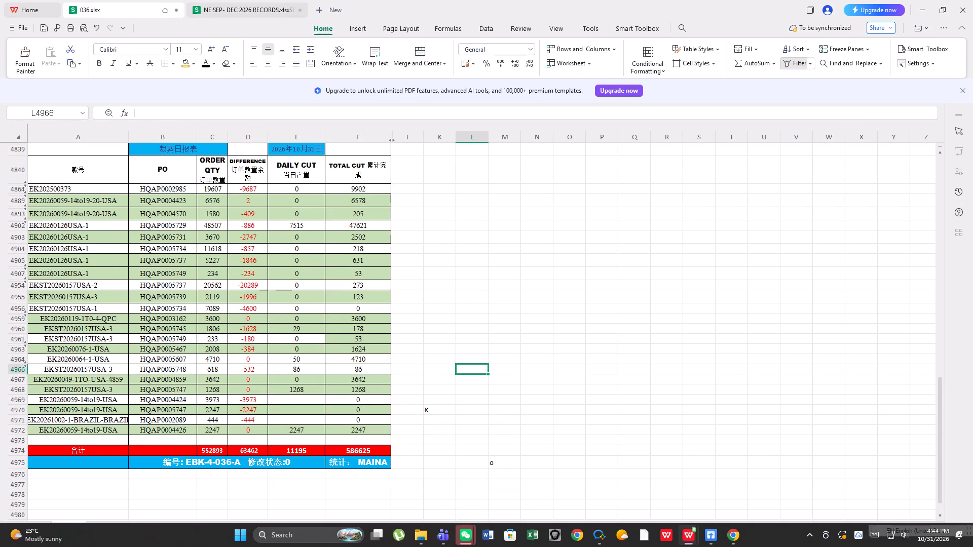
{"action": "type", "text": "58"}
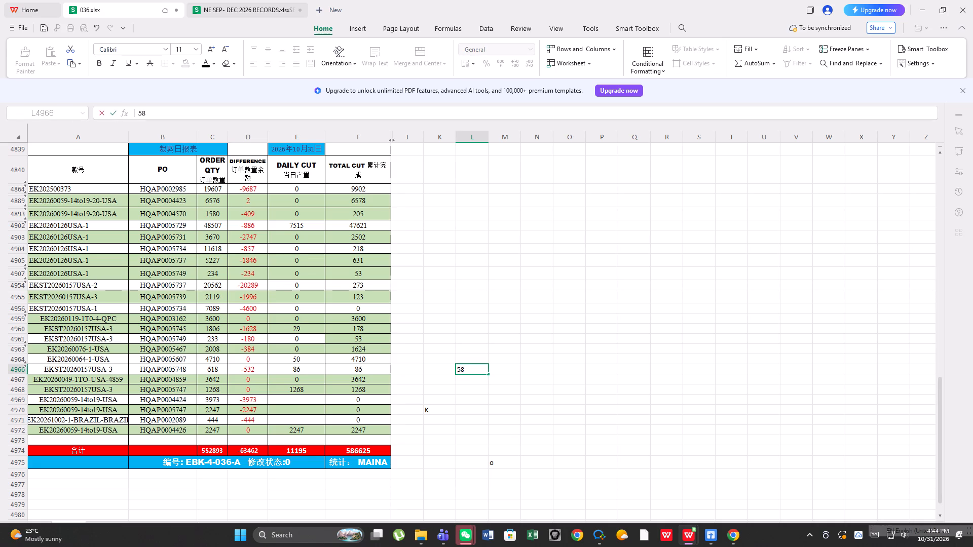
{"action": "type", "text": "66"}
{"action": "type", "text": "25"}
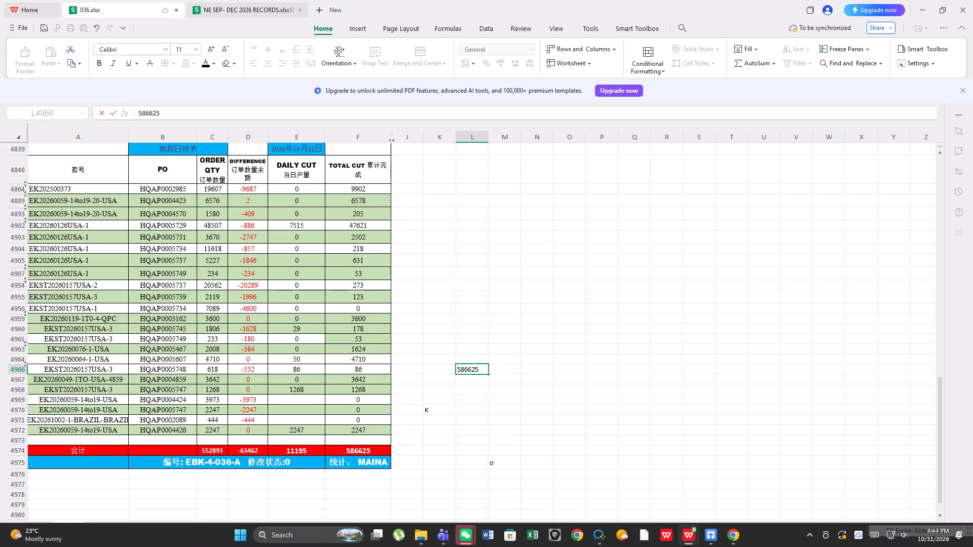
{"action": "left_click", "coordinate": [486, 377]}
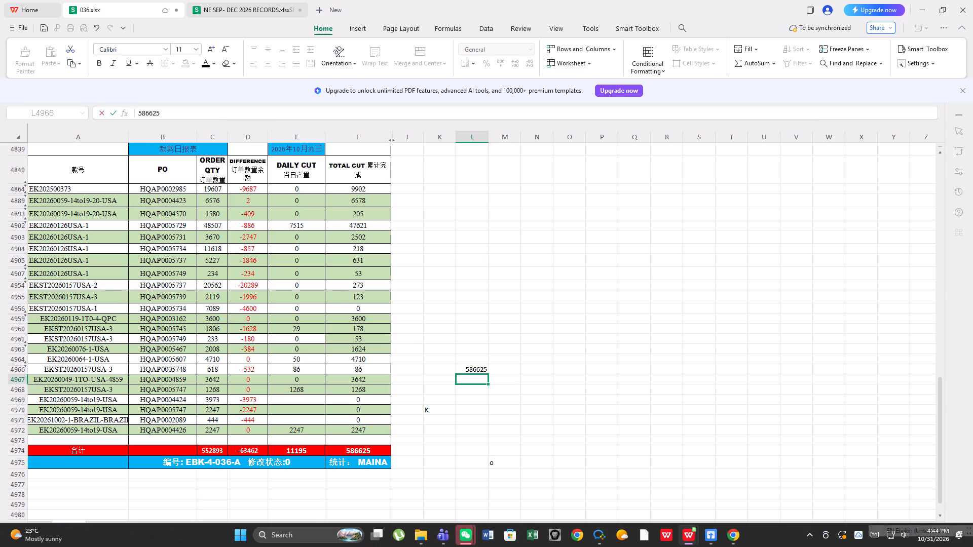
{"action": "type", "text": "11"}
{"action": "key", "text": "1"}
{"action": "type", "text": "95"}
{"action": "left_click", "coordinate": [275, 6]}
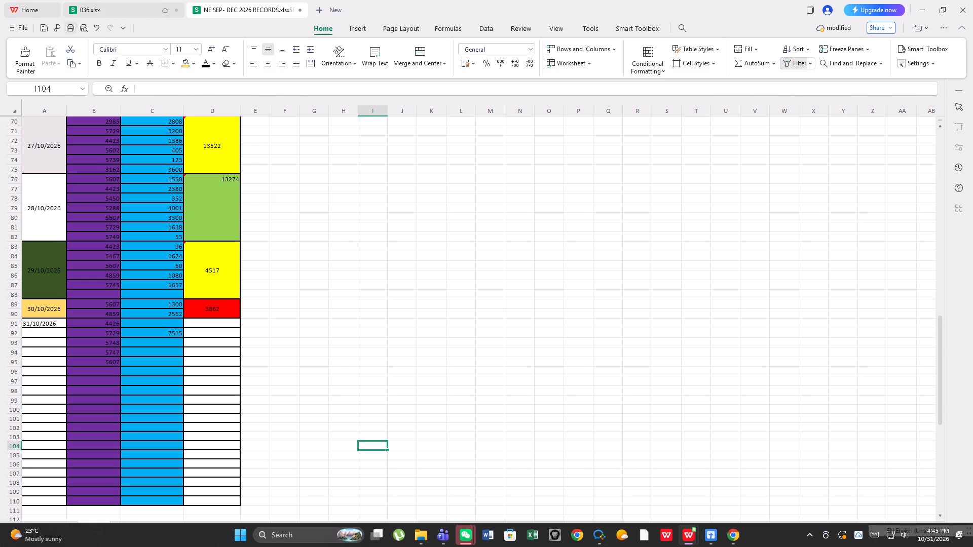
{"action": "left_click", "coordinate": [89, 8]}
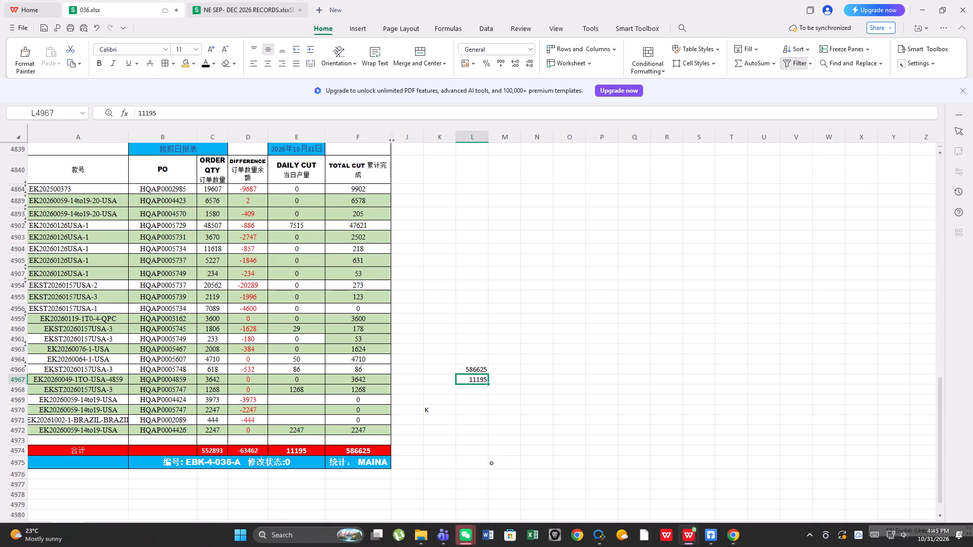
Clear the scratch numbers in L4966 and L4967 and the stray letter in K4970.
{"action": "left_click_drag", "start_coordinate": [475, 357], "coordinate": [481, 427]}
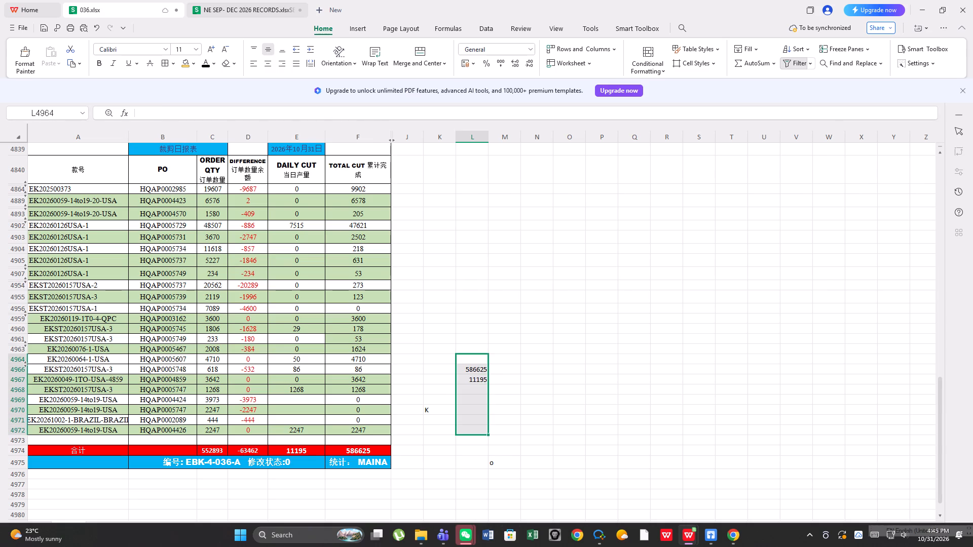
{"action": "key", "text": "Delete"}
{"action": "left_click", "coordinate": [431, 402]}
{"action": "left_click", "coordinate": [428, 411]}
{"action": "key", "text": "Delete"}
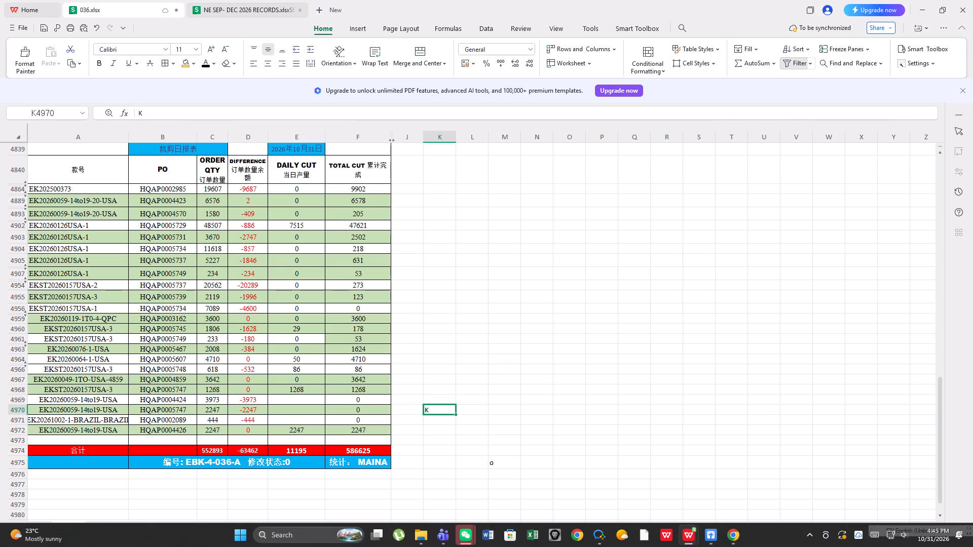
{"action": "left_click", "coordinate": [535, 406]}
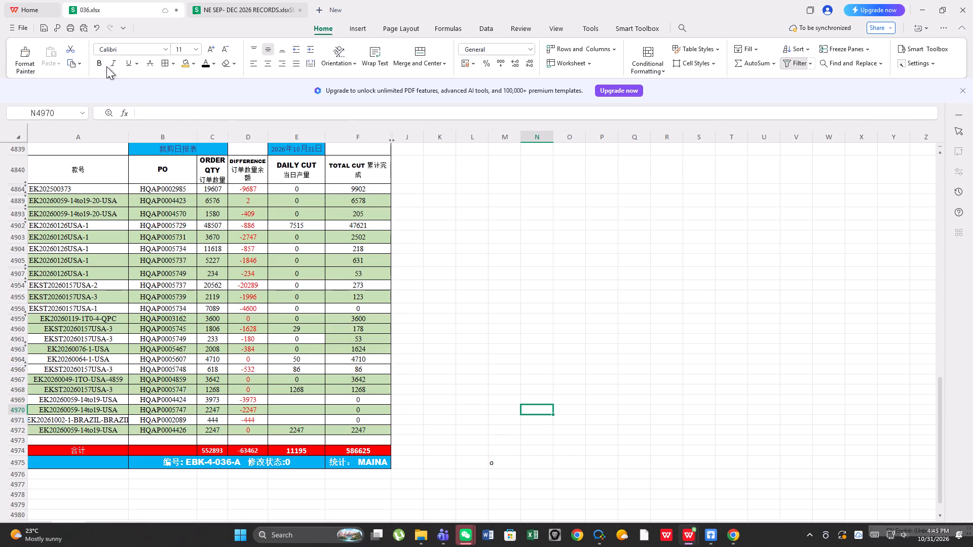
Save the 036.xlsx workbook.
{"action": "left_click", "coordinate": [44, 30]}
Hide row 4436 above the 29 October report.
{"action": "scroll", "coordinate": [267, 285], "scroll_direction": "up", "scroll_amount": 7}
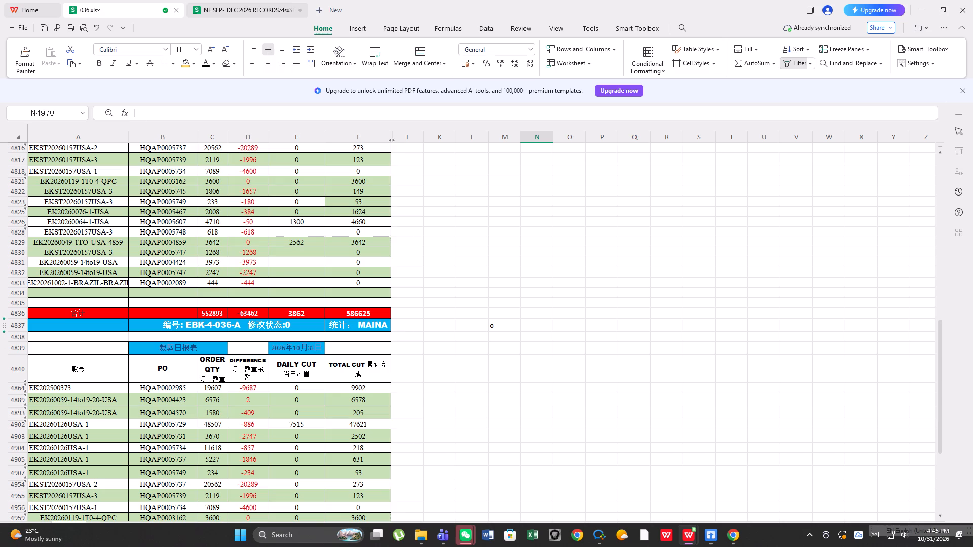
{"action": "left_click", "coordinate": [22, 326]}
{"action": "scroll", "coordinate": [59, 299], "scroll_direction": "up", "scroll_amount": 12}
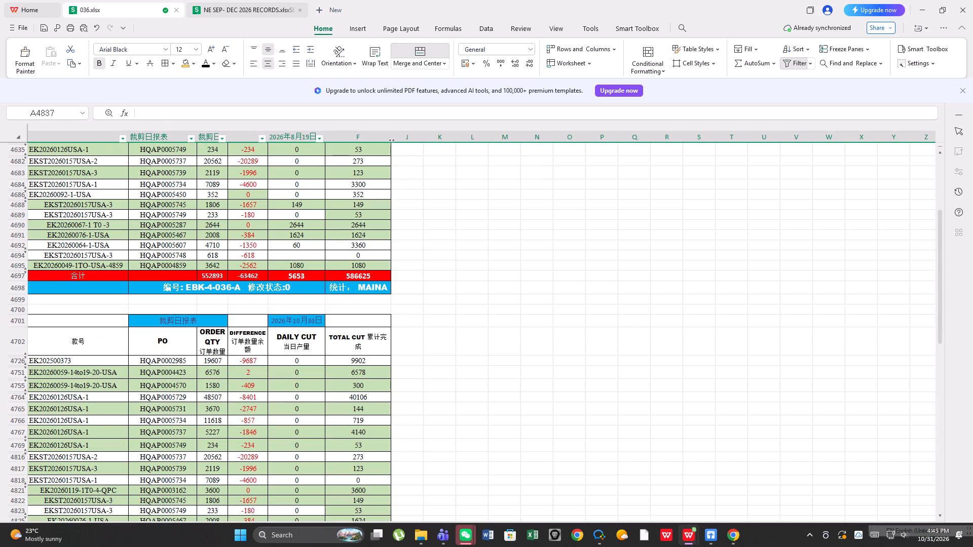
{"action": "scroll", "coordinate": [71, 216], "scroll_direction": "up", "scroll_amount": 11}
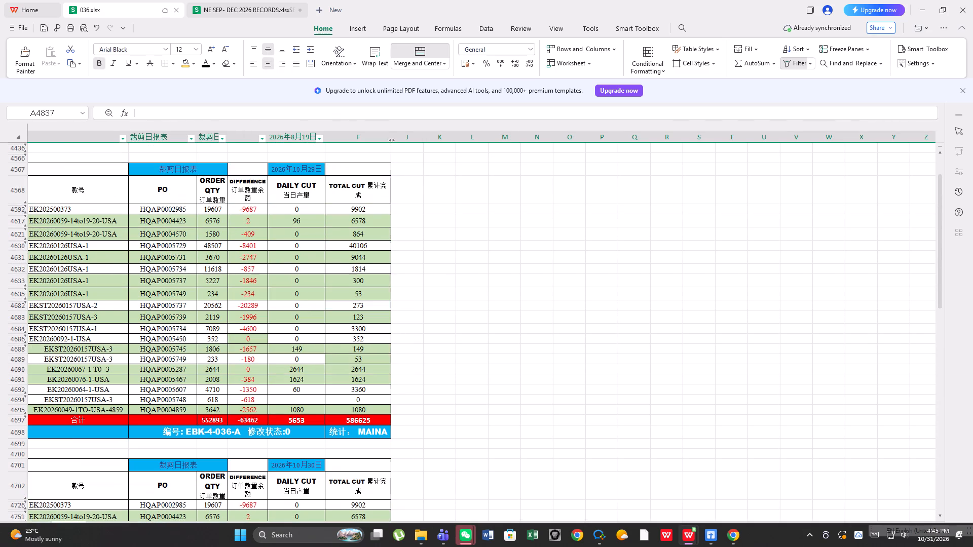
{"action": "scroll", "coordinate": [125, 240], "scroll_direction": "up", "scroll_amount": 2}
{"action": "right_click", "coordinate": [17, 147]}
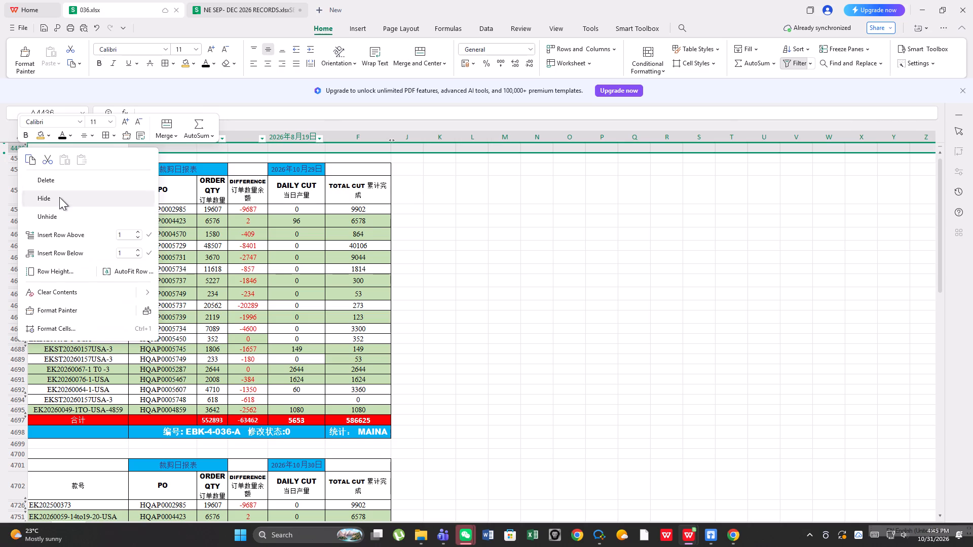
{"action": "left_click", "coordinate": [59, 197]}
Hide rows 4567 to 4837, which hold the 29 and 30 October reports.
{"action": "scroll", "coordinate": [225, 178], "scroll_direction": "down", "scroll_amount": 20}
{"action": "scroll", "coordinate": [225, 178], "scroll_direction": "down", "scroll_amount": 2}
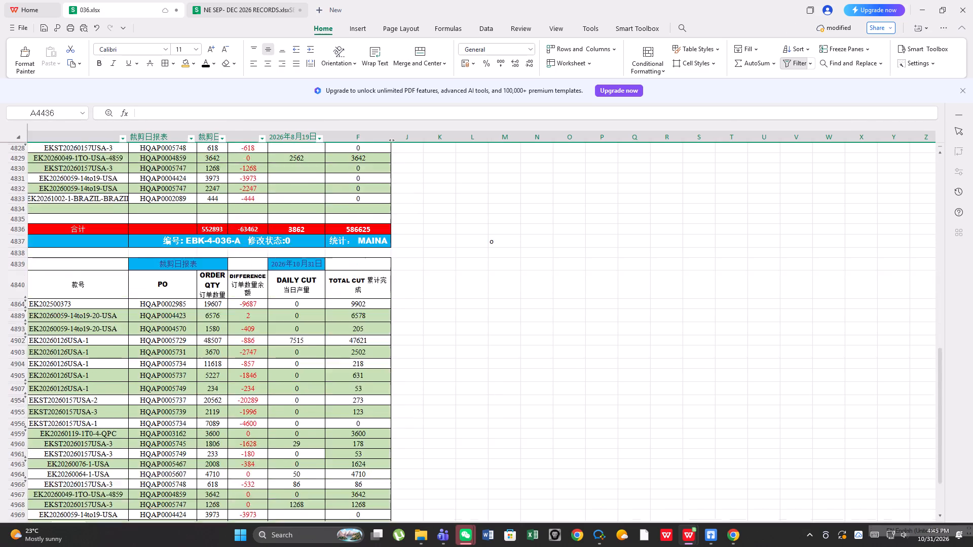
{"action": "scroll", "coordinate": [225, 178], "scroll_direction": "down", "scroll_amount": 7}
{"action": "scroll", "coordinate": [225, 178], "scroll_direction": "up", "scroll_amount": 12}
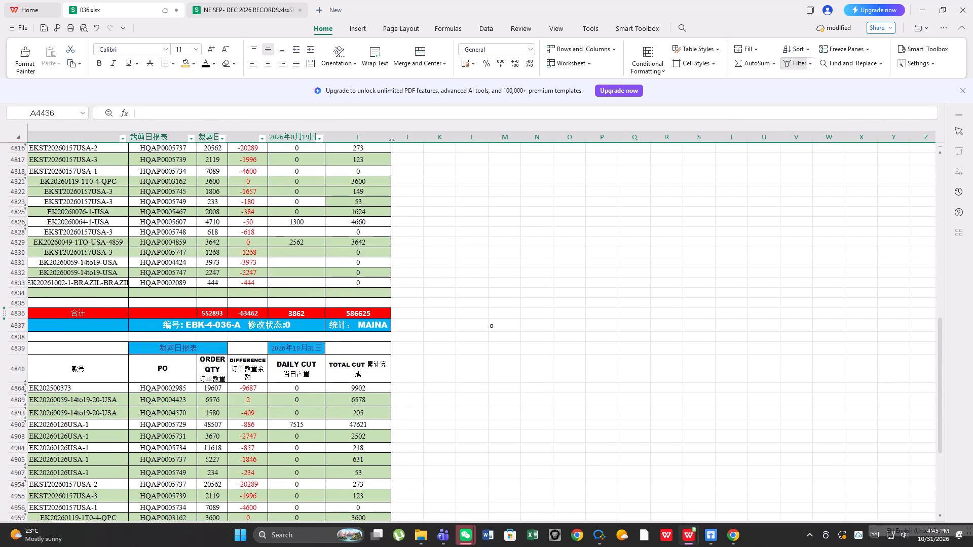
{"action": "left_click", "coordinate": [18, 351]}
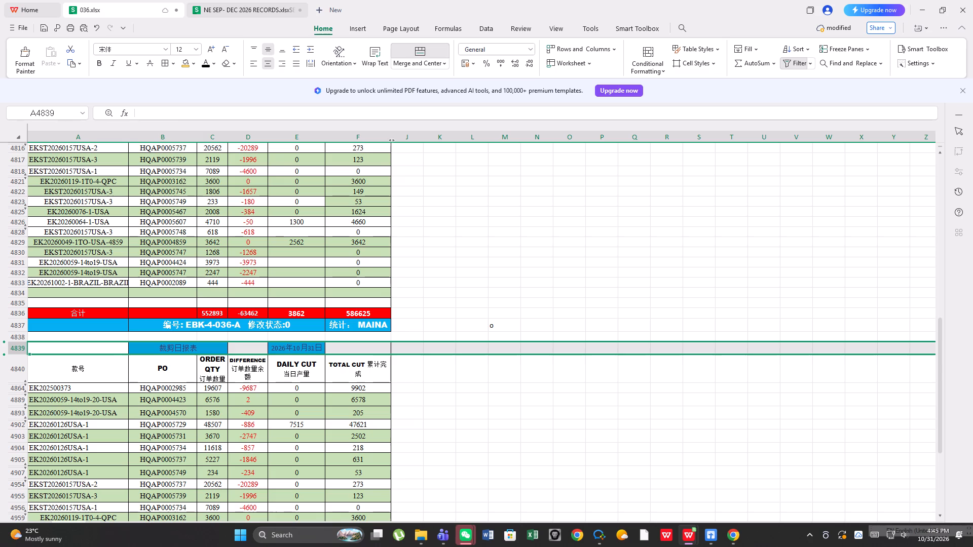
{"action": "left_click", "coordinate": [20, 326]}
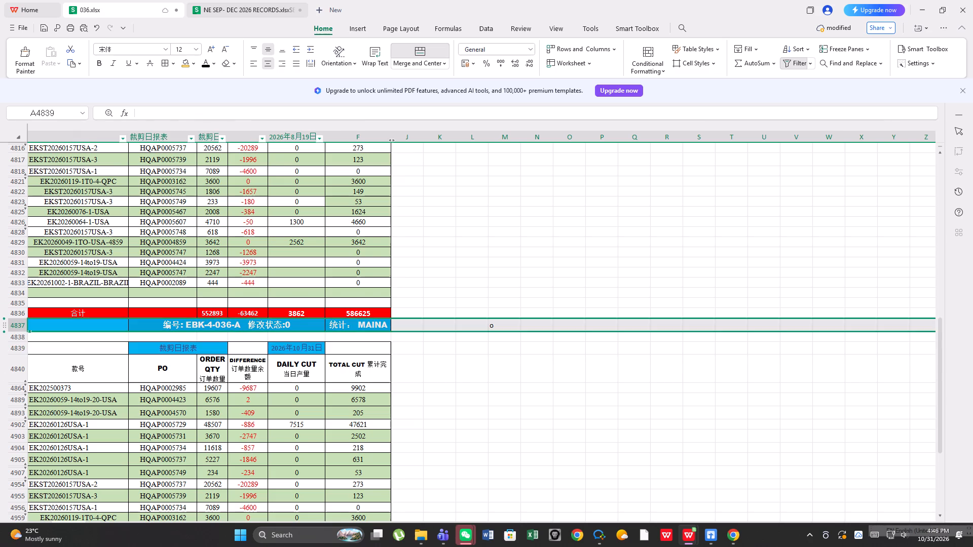
{"action": "scroll", "coordinate": [26, 311], "scroll_direction": "up", "scroll_amount": 20}
{"action": "scroll", "coordinate": [26, 311], "scroll_direction": "up", "scroll_amount": 6}
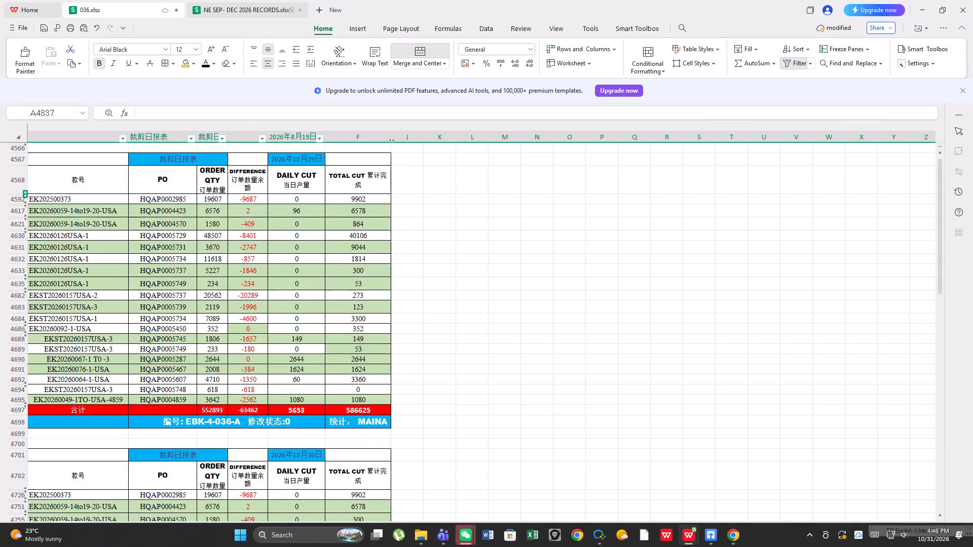
{"action": "scroll", "coordinate": [32, 165], "scroll_direction": "up", "scroll_amount": 2}
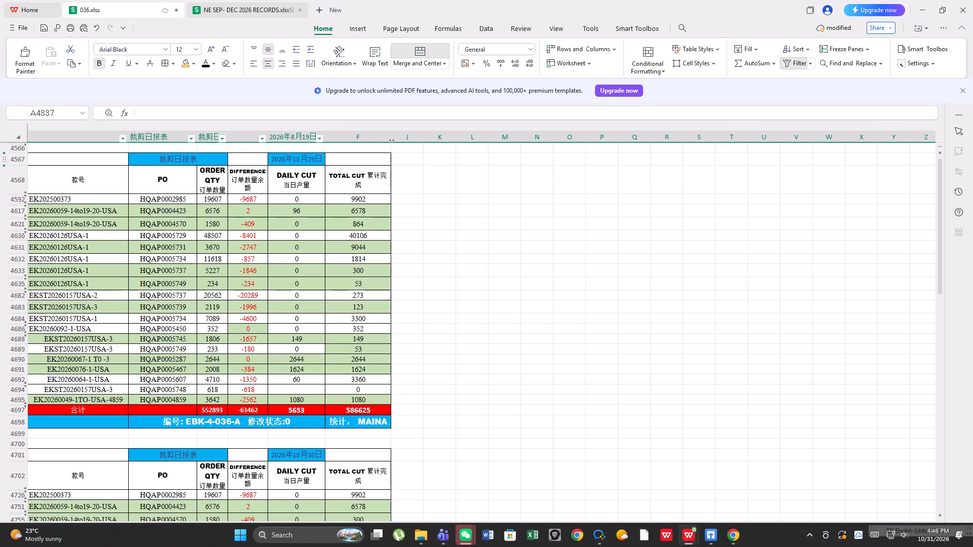
{"action": "left_click", "coordinate": [21, 158], "text": "ctrl+shift"}
{"action": "right_click", "coordinate": [20, 159]}
{"action": "left_click", "coordinate": [47, 205]}
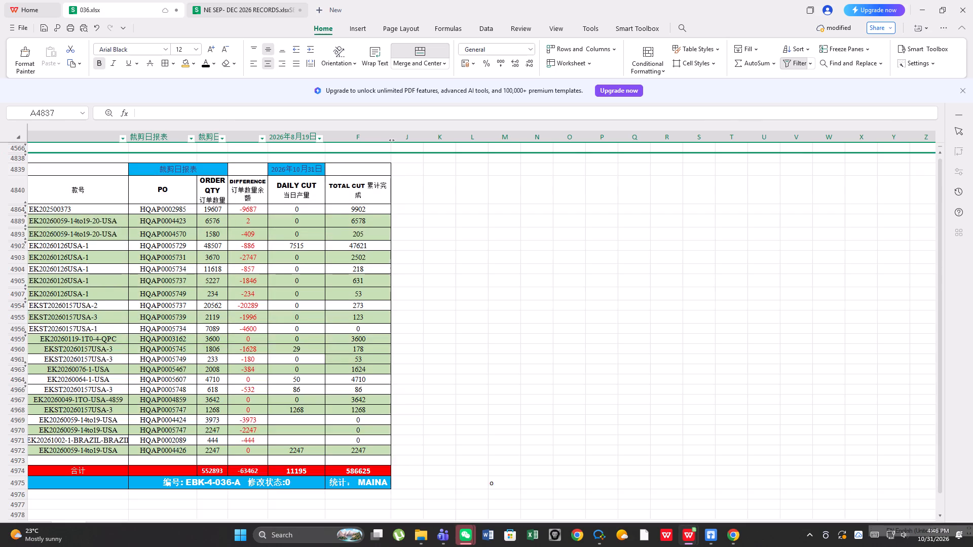
Save the 036.xlsx workbook with the older reports hidden.
{"action": "scroll", "coordinate": [473, 199], "scroll_direction": "down", "scroll_amount": 5}
{"action": "scroll", "coordinate": [498, 254], "scroll_direction": "up", "scroll_amount": 9}
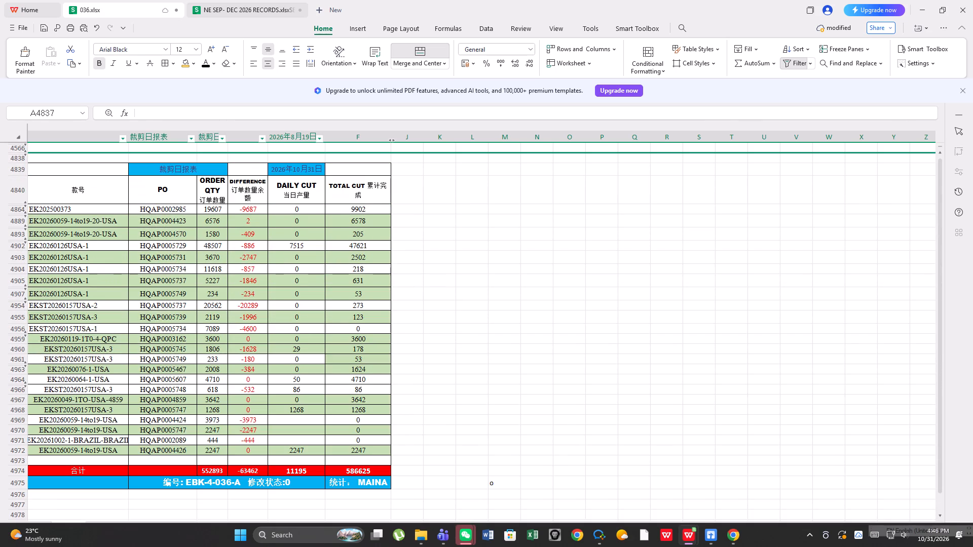
{"action": "left_click", "coordinate": [38, 27]}
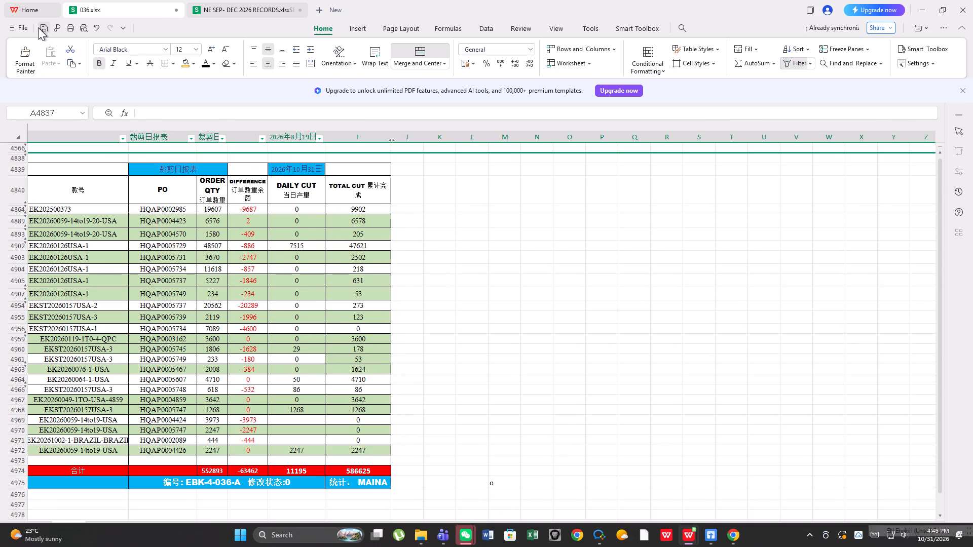
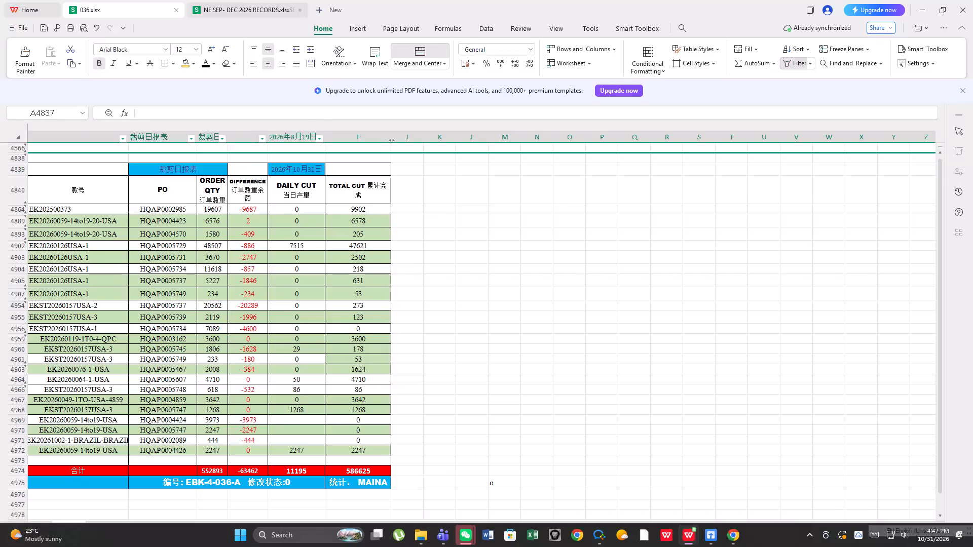
Save the 036.xlsx workbook.
{"action": "left_click", "coordinate": [46, 32]}
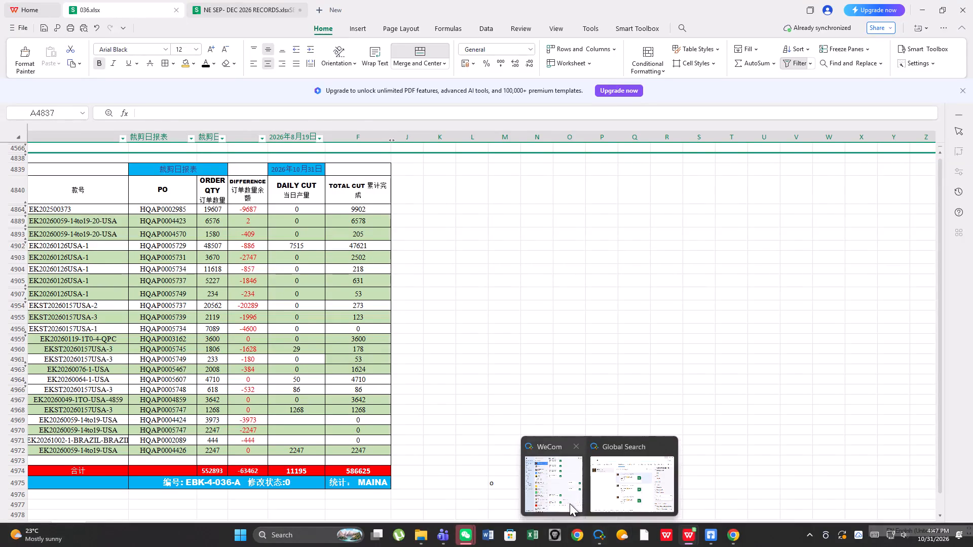
Switch to WeCom and open the shared EBK订单10.27 spreadsheet from the recently viewed documents.
{"action": "left_click", "coordinate": [567, 498]}
{"action": "left_click", "coordinate": [480, 70]}
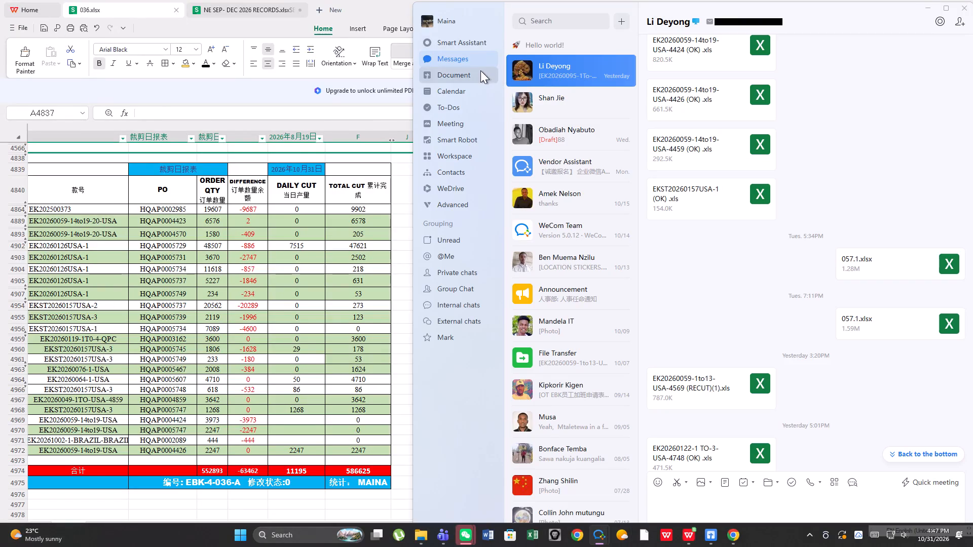
{"action": "double_click", "coordinate": [618, 123]}
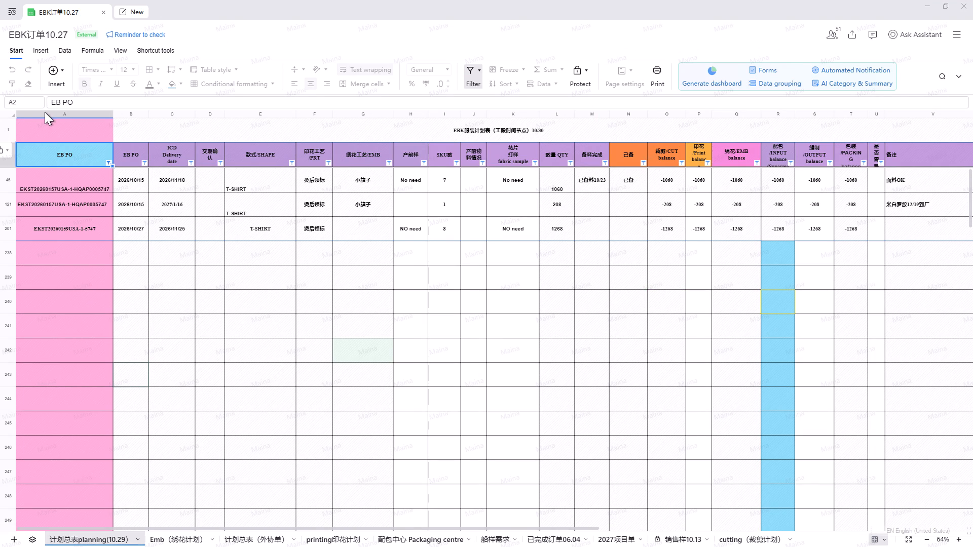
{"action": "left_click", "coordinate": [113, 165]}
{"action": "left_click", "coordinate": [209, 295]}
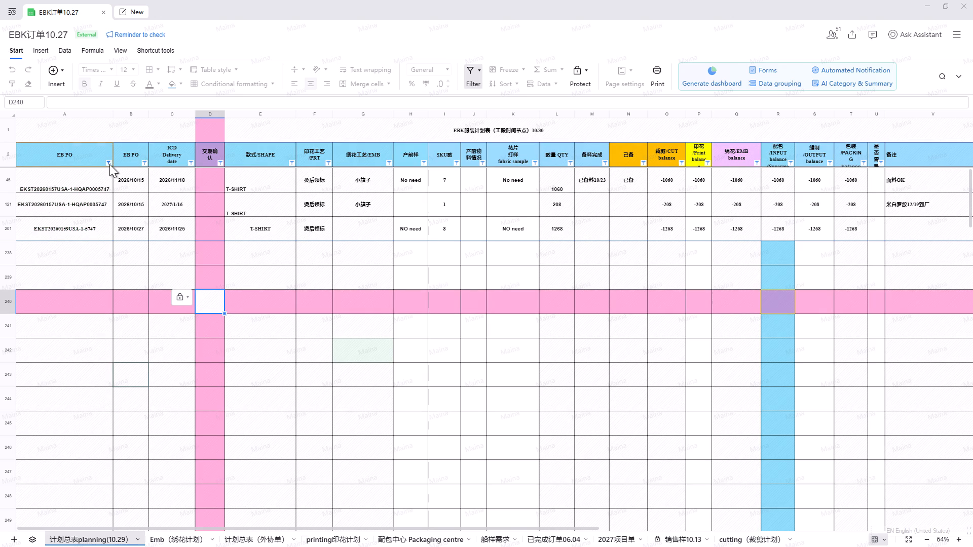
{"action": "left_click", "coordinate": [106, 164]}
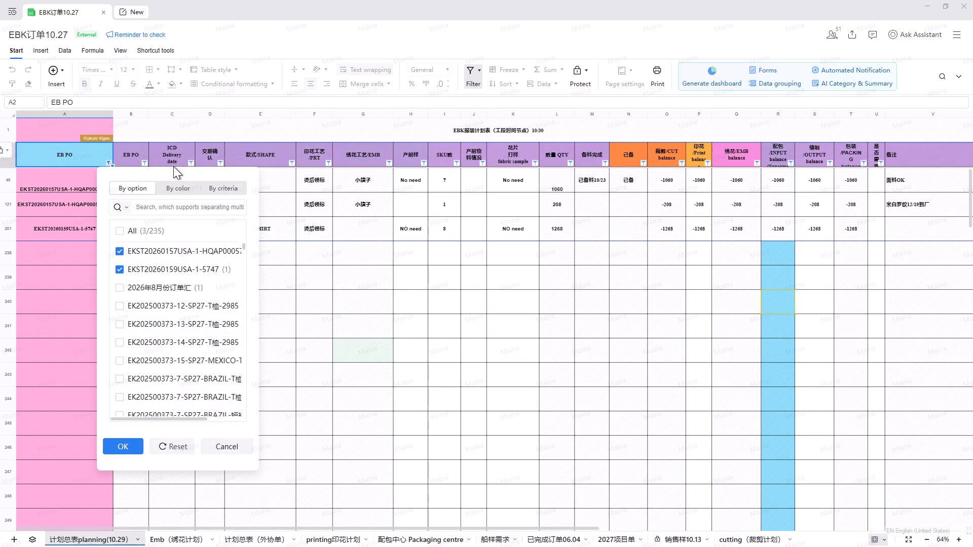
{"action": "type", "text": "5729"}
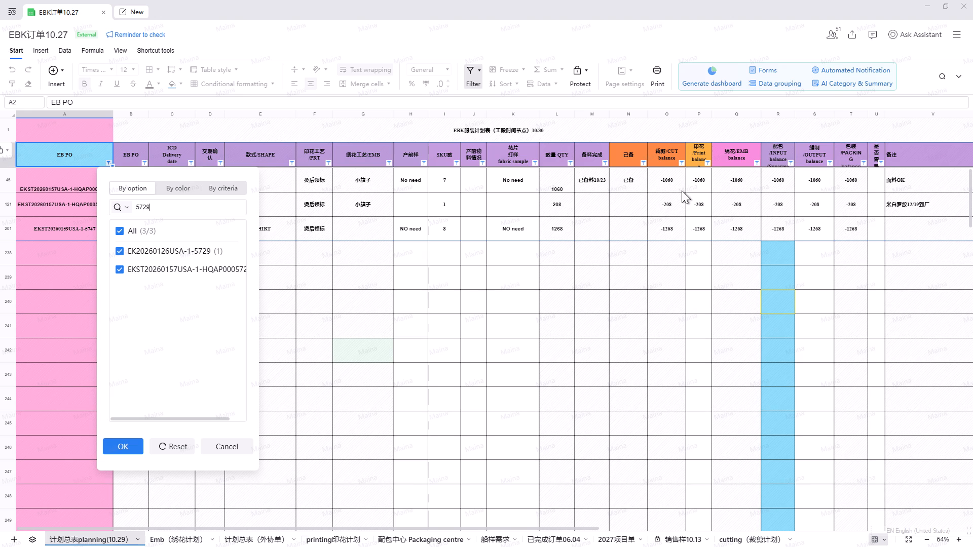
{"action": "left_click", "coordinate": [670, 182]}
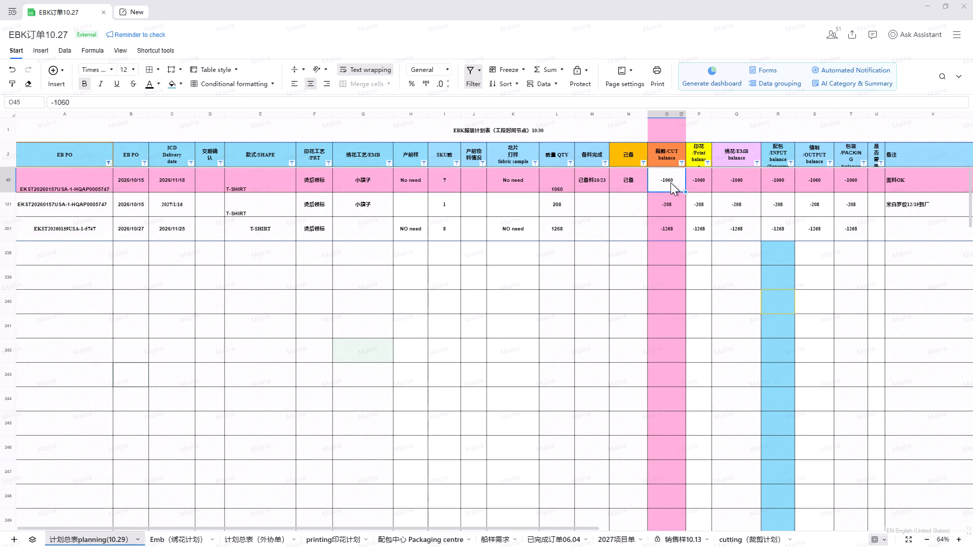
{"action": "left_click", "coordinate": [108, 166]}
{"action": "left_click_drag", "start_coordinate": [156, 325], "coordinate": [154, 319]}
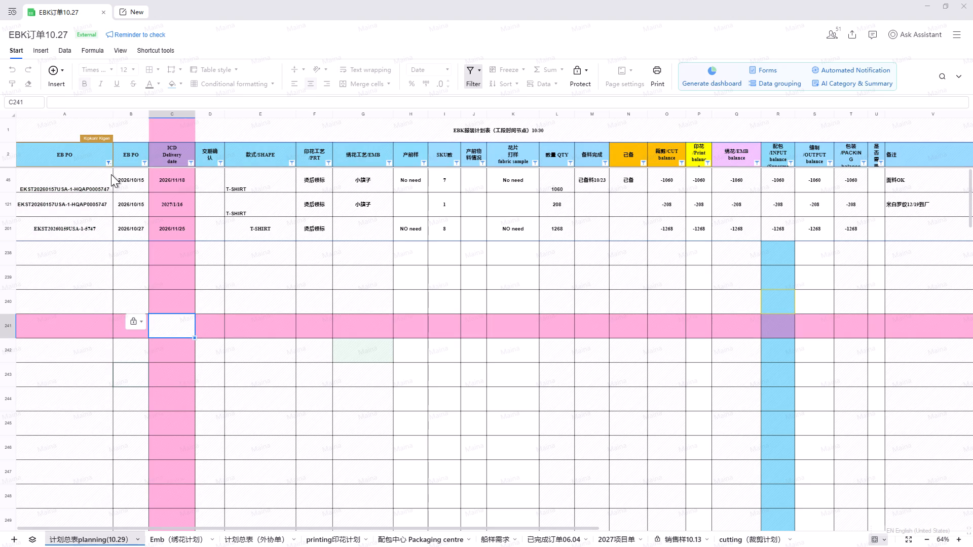
Filter the EB PO column for 5729 and set the CUT balance of EK20260126USA-1-5729 to -886.
{"action": "left_click", "coordinate": [110, 163]}
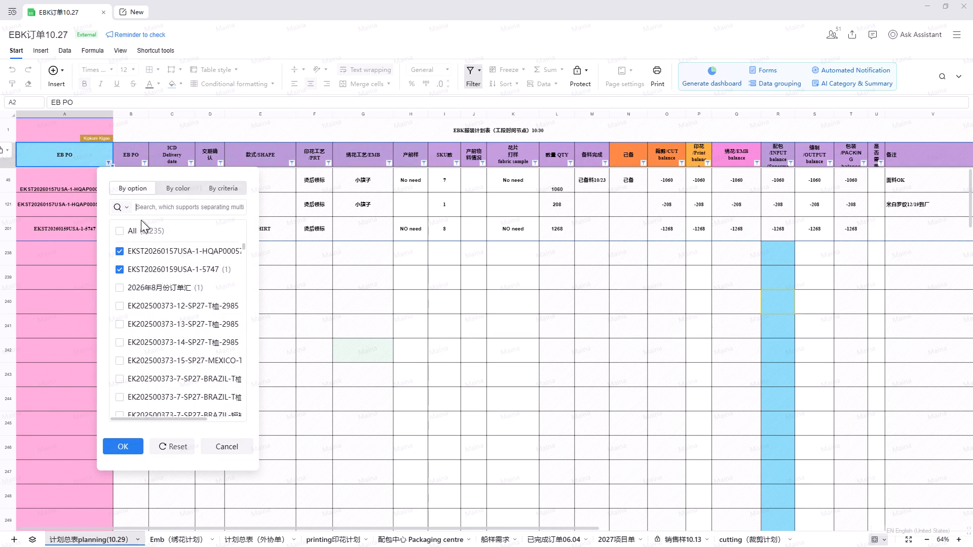
{"action": "type", "text": "5729"}
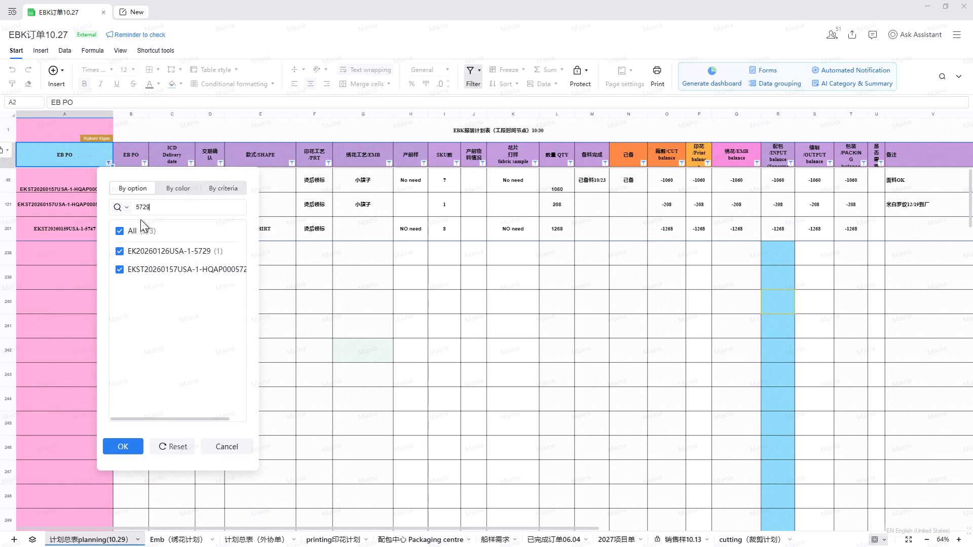
{"action": "left_click", "coordinate": [131, 447]}
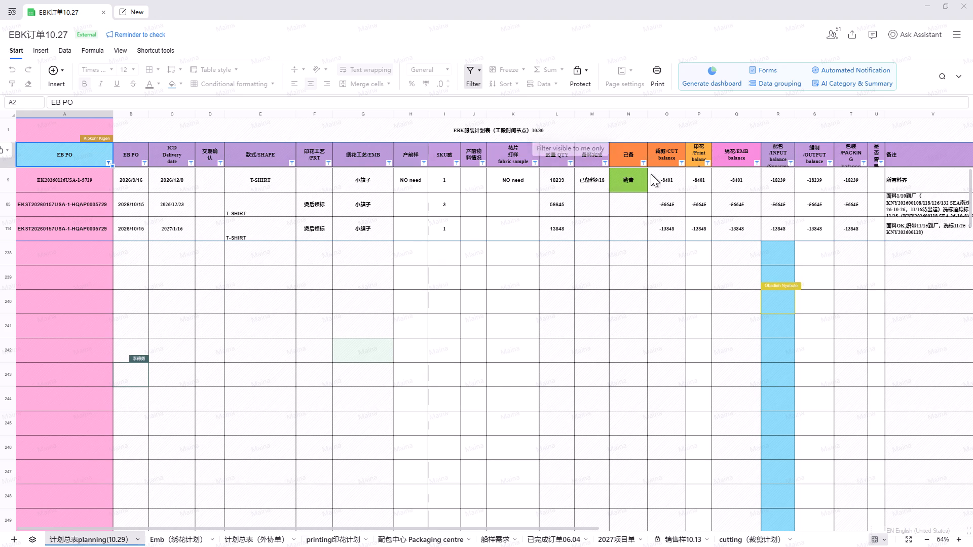
{"action": "left_click", "coordinate": [669, 183]}
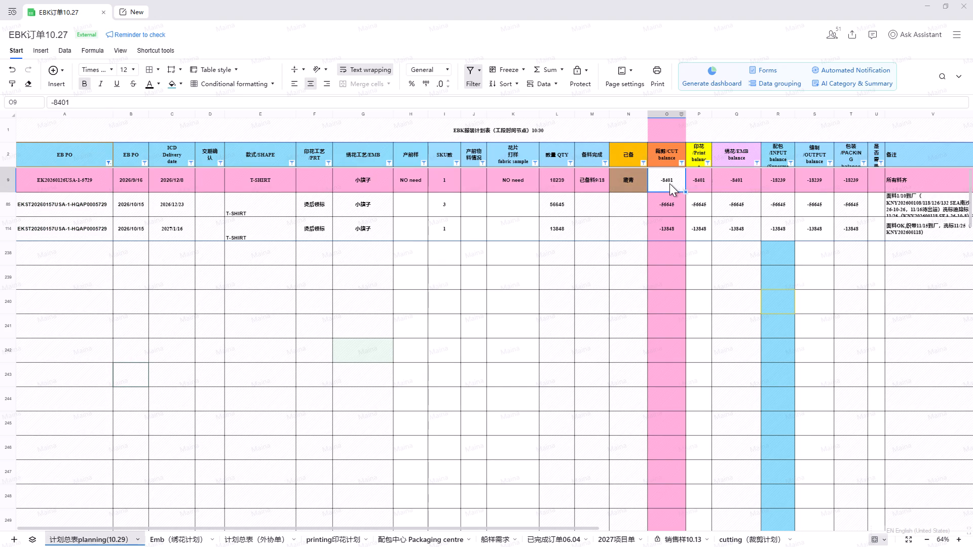
{"action": "key", "text": "minus"}
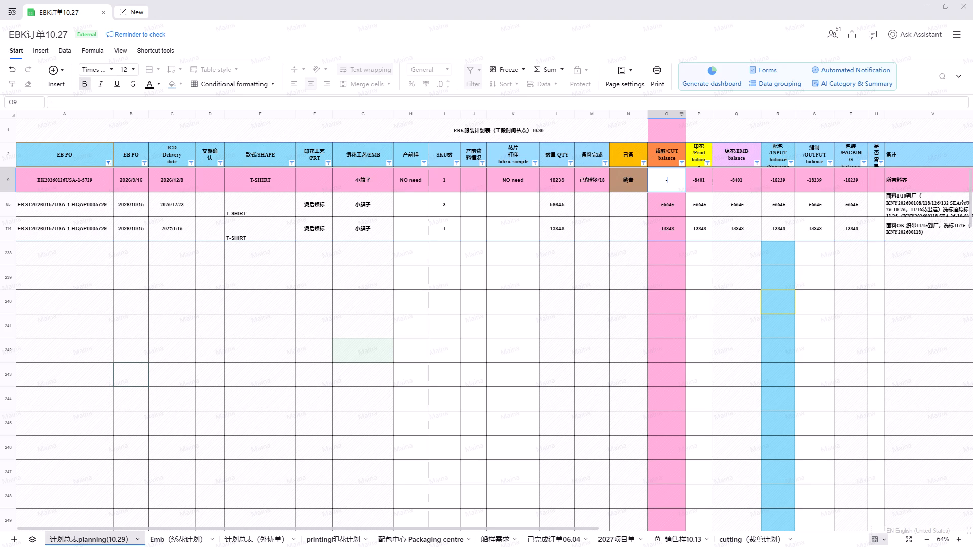
{"action": "type", "text": "886"}
{"action": "left_click", "coordinate": [659, 205]}
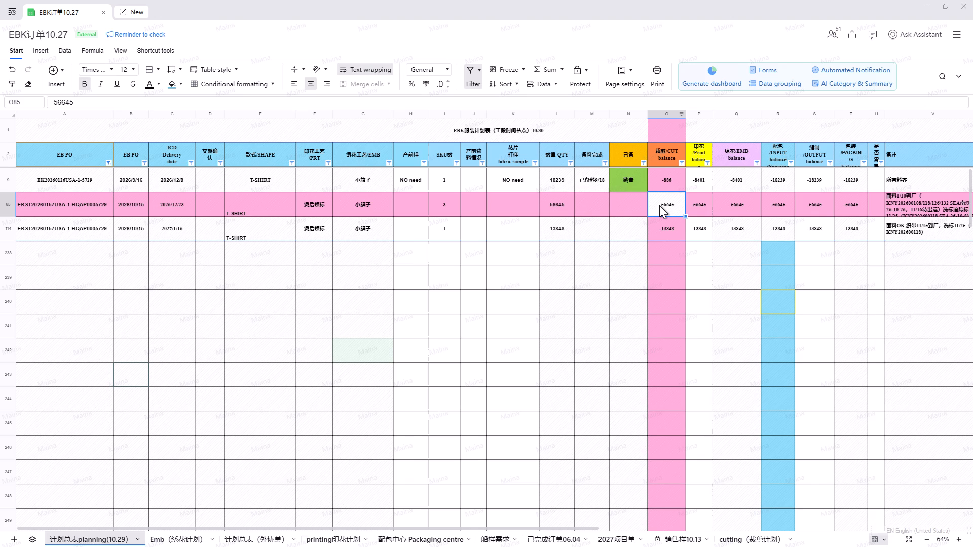
Filter the EB PO column for 5745 and enter 29 as the CUT balance of the order delivering 2026/11/18.
{"action": "left_click", "coordinate": [111, 166]}
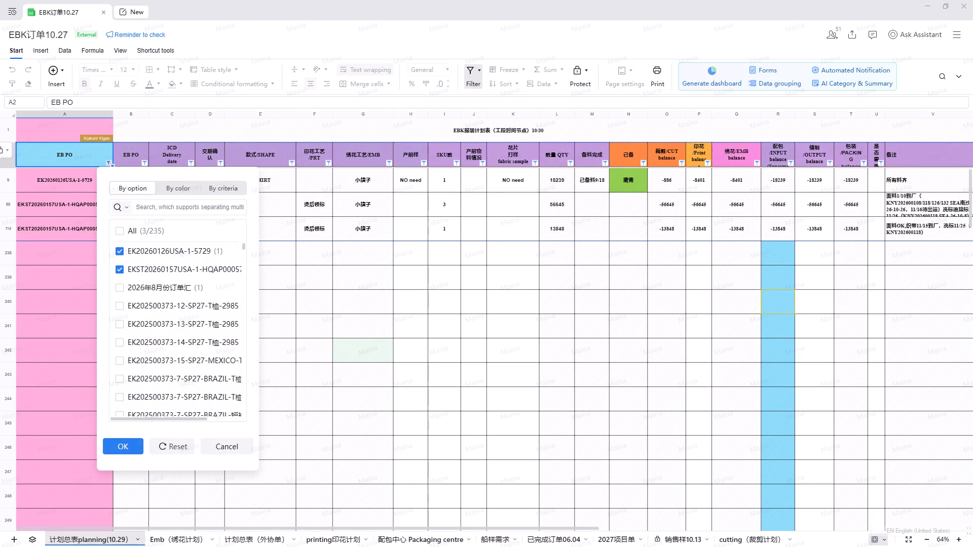
{"action": "type", "text": "5745"}
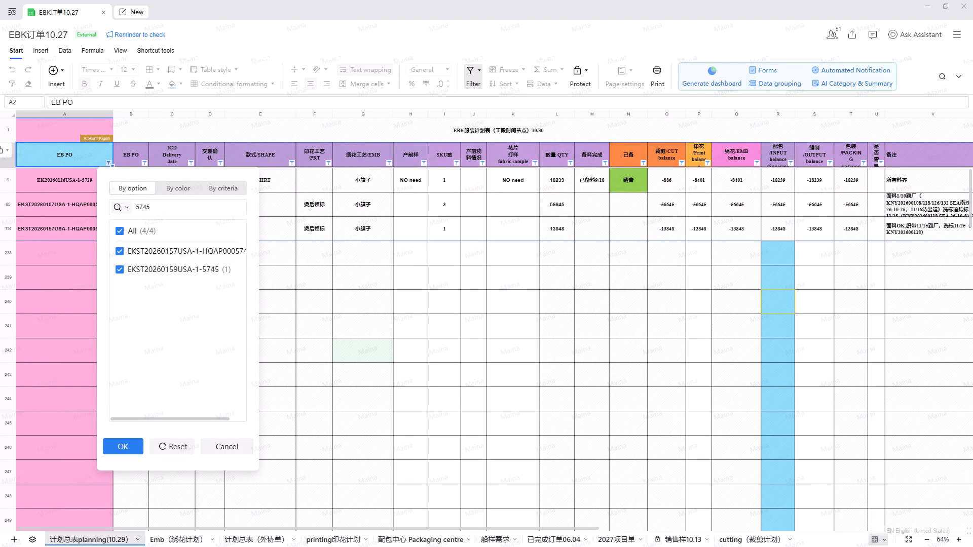
{"action": "left_click", "coordinate": [108, 449]}
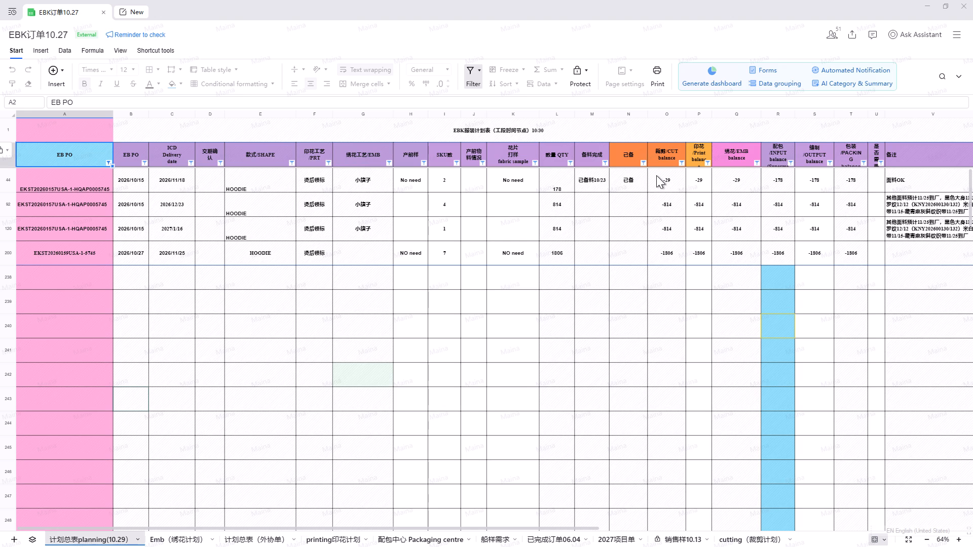
{"action": "left_click", "coordinate": [677, 186]}
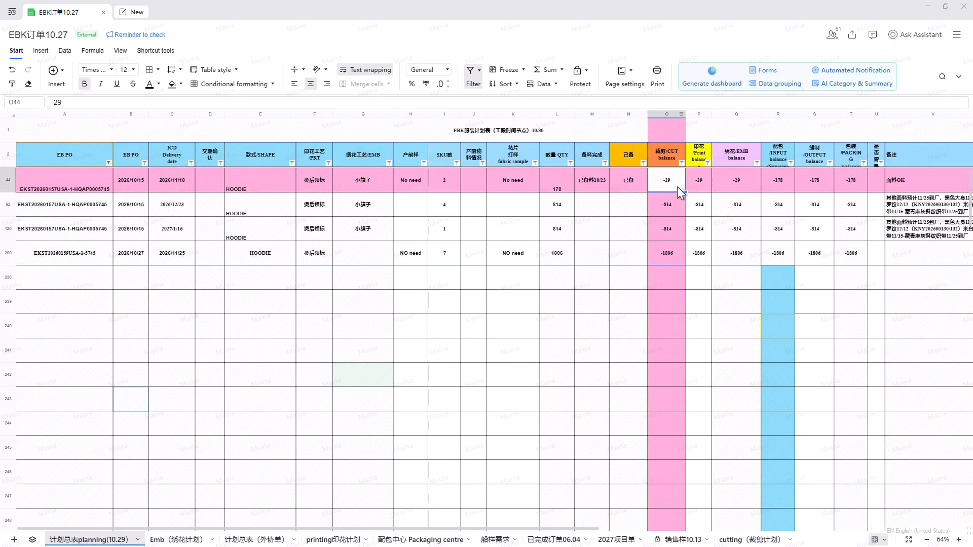
{"action": "type", "text": "29"}
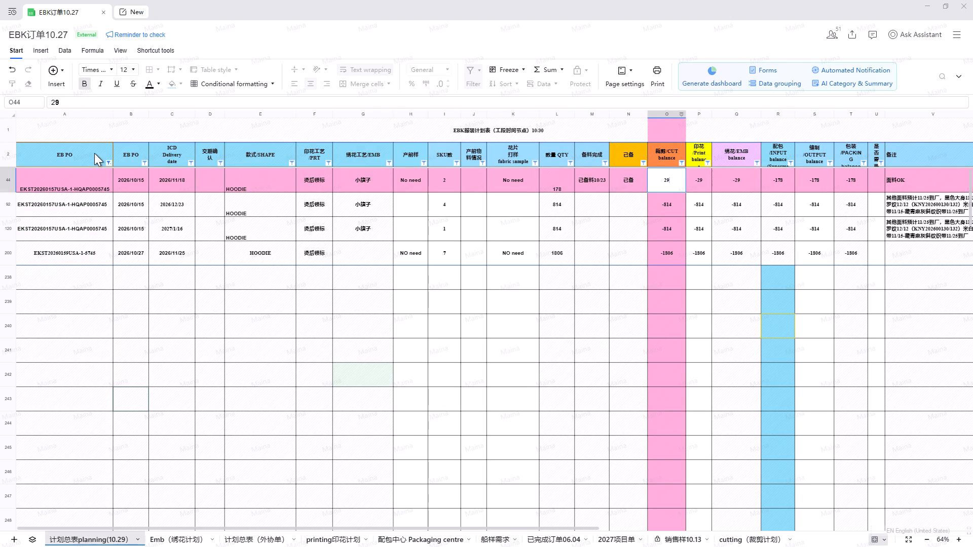
Filter the EB PO column of the planning sheet for 5748.
{"action": "left_click", "coordinate": [108, 163]}
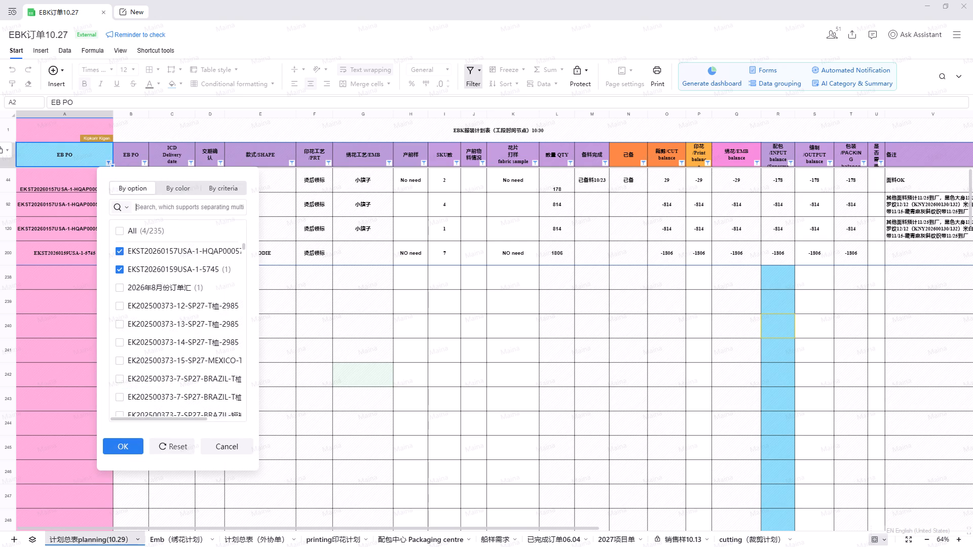
{"action": "type", "text": "5748"}
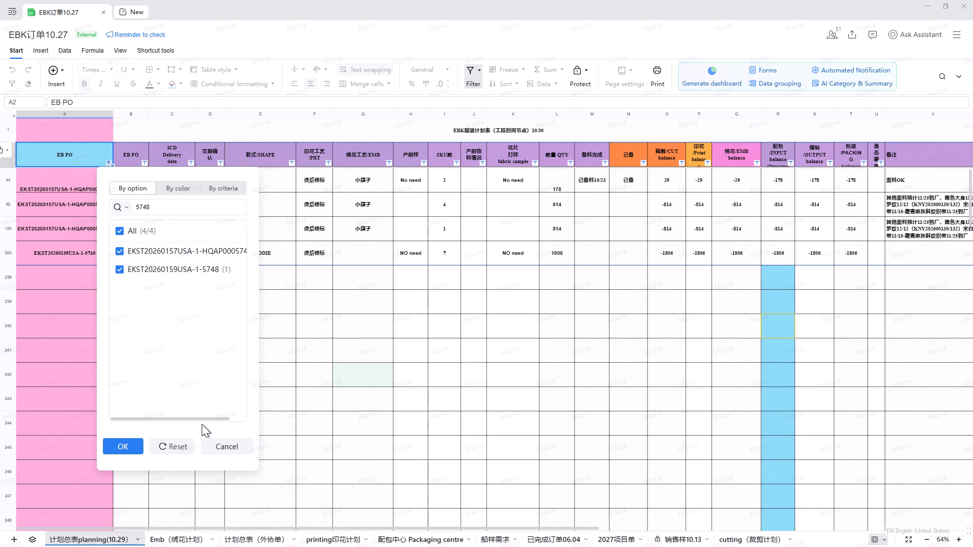
{"action": "left_click", "coordinate": [135, 448]}
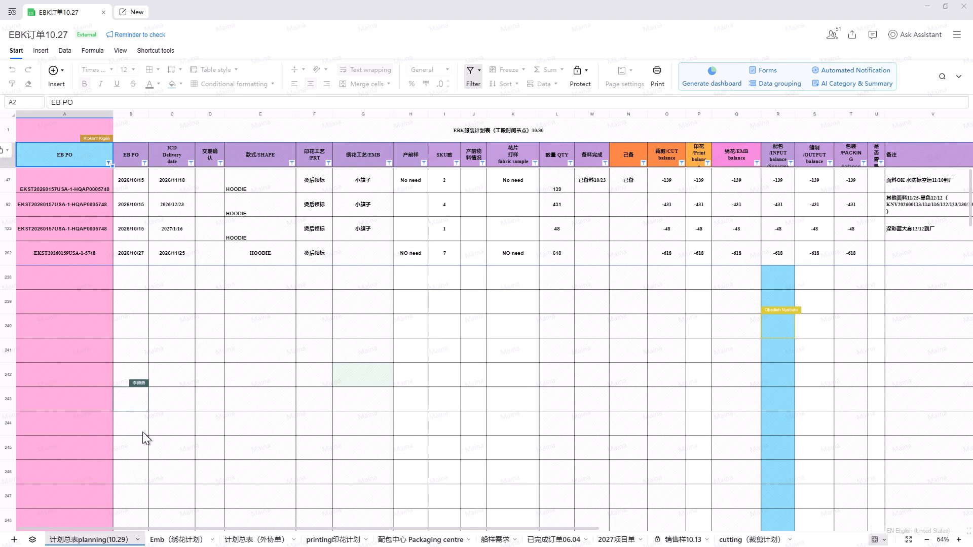
Minimize the EBK订单10.27 planning spreadsheet and switch back to the 036.xlsx workbook in WPS Office.
{"action": "left_click", "coordinate": [919, 7]}
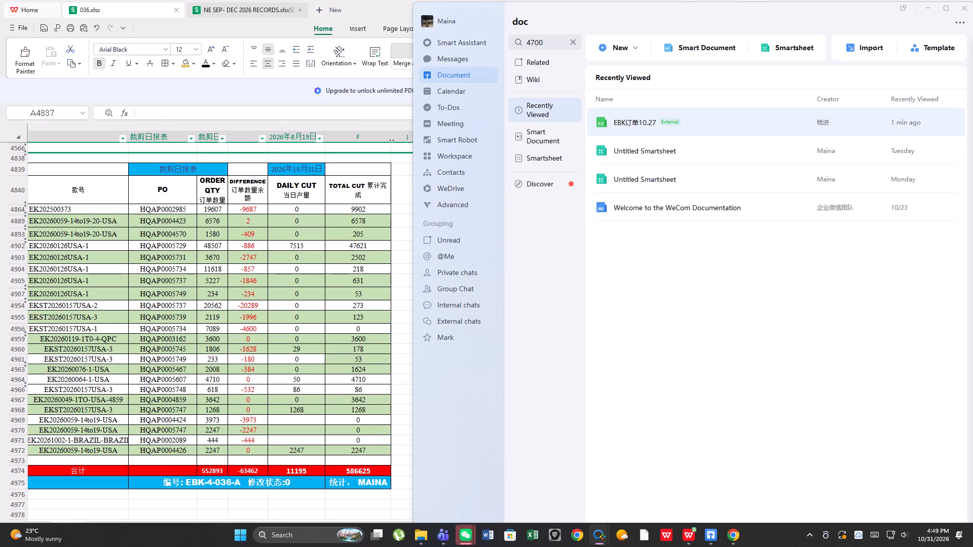
{"action": "left_click", "coordinate": [252, 504]}
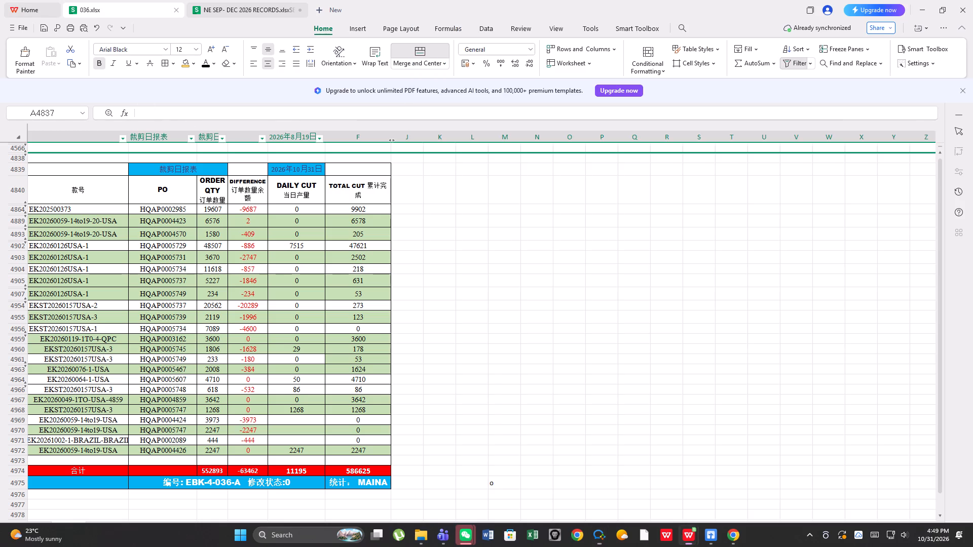
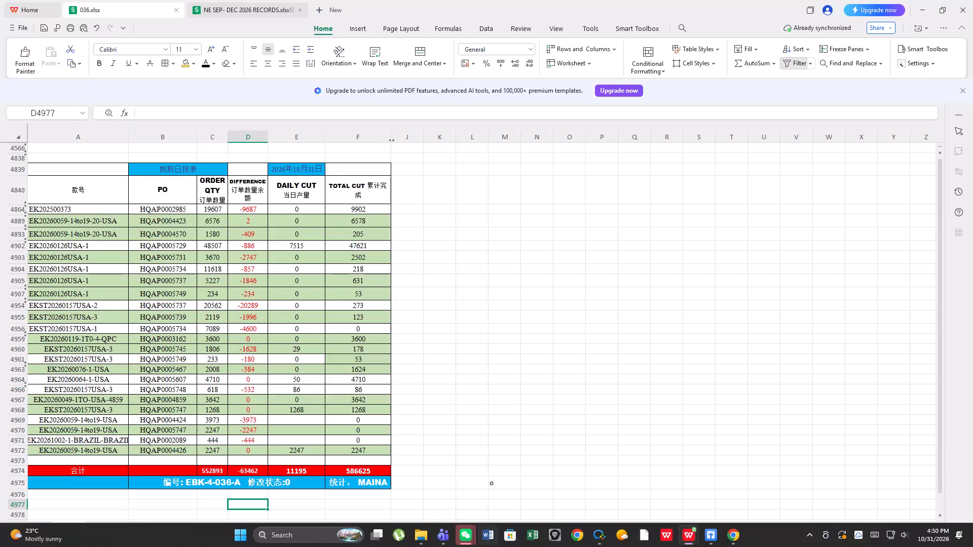
Switch from the 036.xlsx report to WeCom and reopen the EBK订单10.27 planning spreadsheet from the recently viewed documents.
{"action": "scroll", "coordinate": [322, 220], "scroll_direction": "up", "scroll_amount": 2}
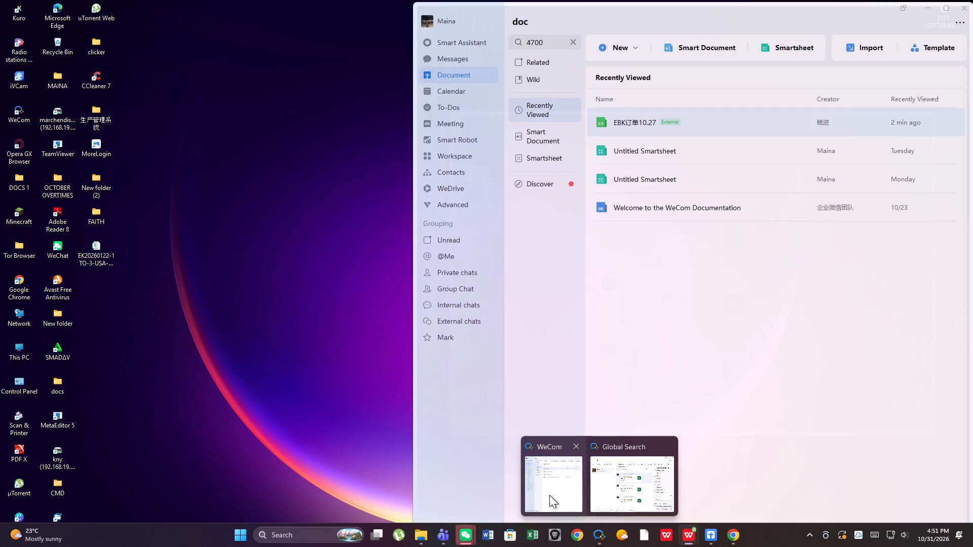
{"action": "left_click", "coordinate": [549, 495]}
{"action": "double_click", "coordinate": [618, 129]}
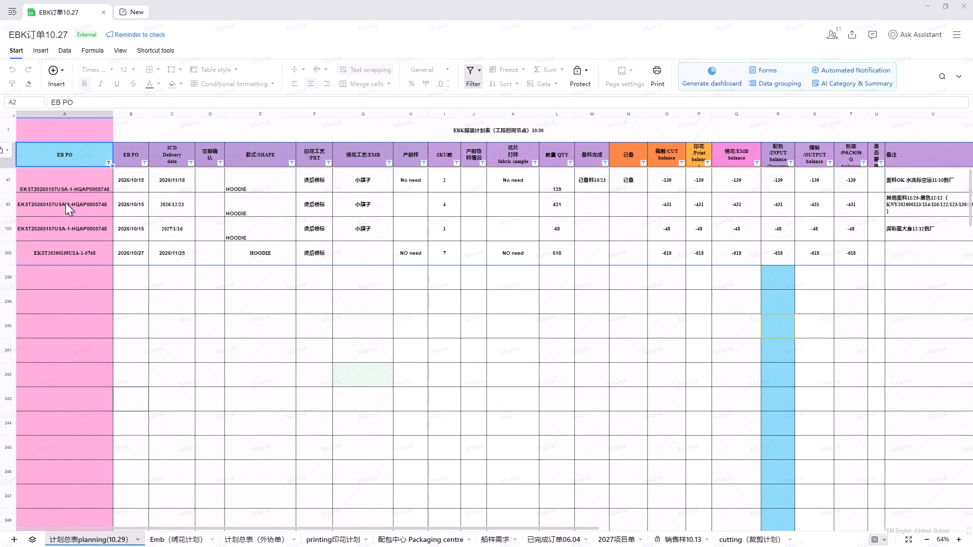
Set the CUT balance of EKST20260157USA-1-HQAP0005748 delivering 2026/11/18 to -53.
{"action": "left_click", "coordinate": [661, 181]}
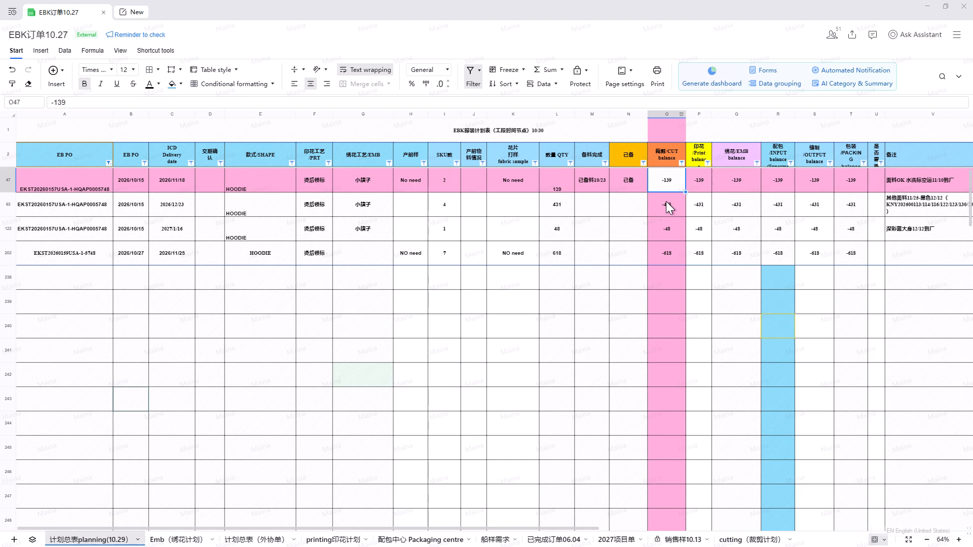
{"action": "left_click", "coordinate": [682, 181]}
{"action": "type", "text": "-53"}
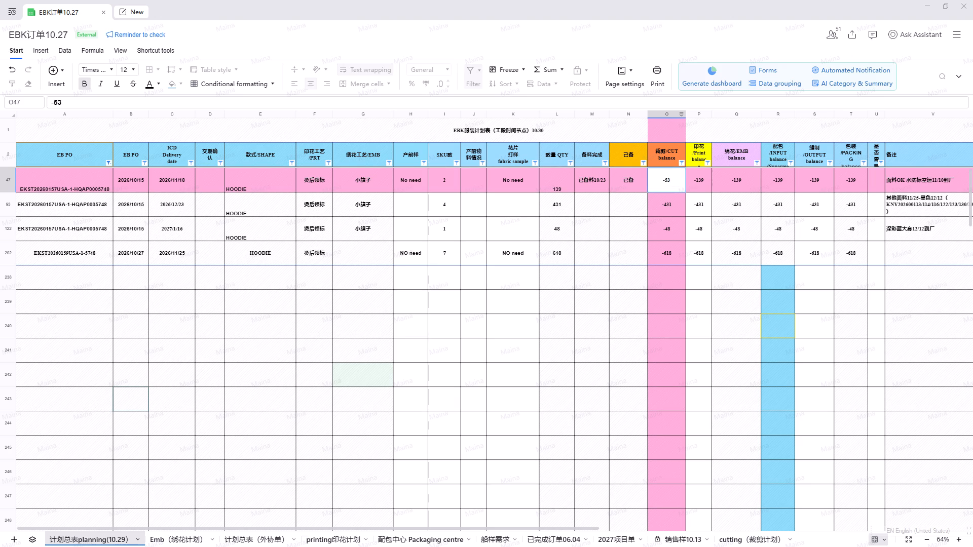
{"action": "left_click", "coordinate": [723, 322]}
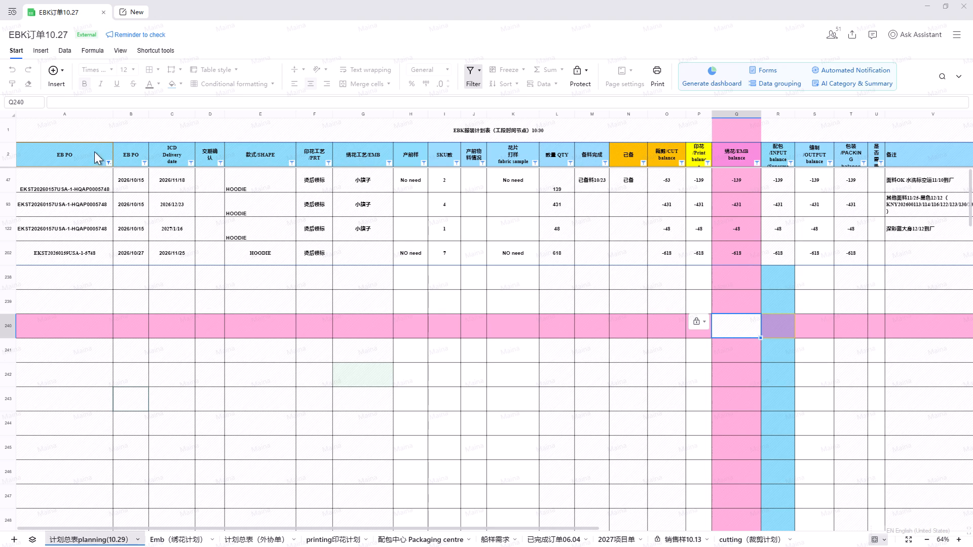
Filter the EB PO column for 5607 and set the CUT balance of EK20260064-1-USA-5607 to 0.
{"action": "left_click", "coordinate": [110, 162]}
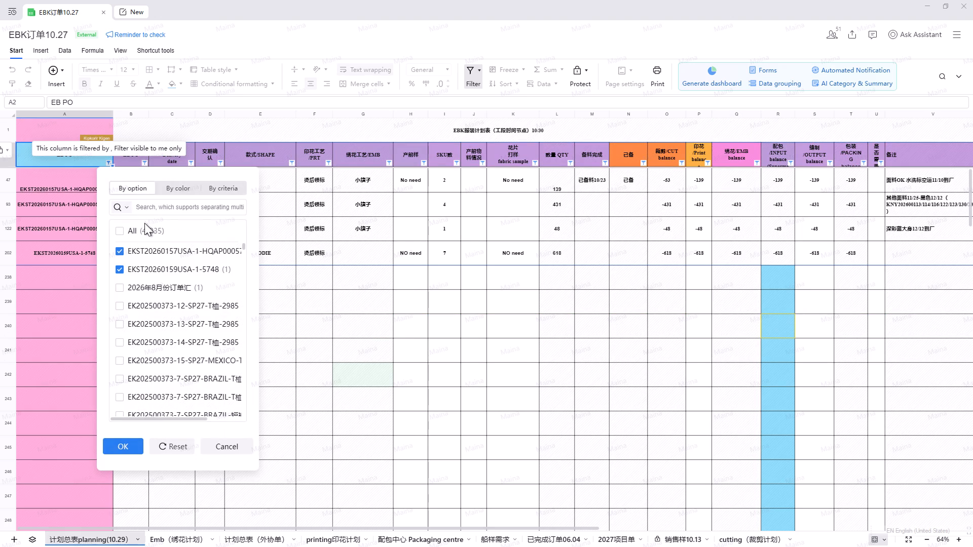
{"action": "type", "text": "5607"}
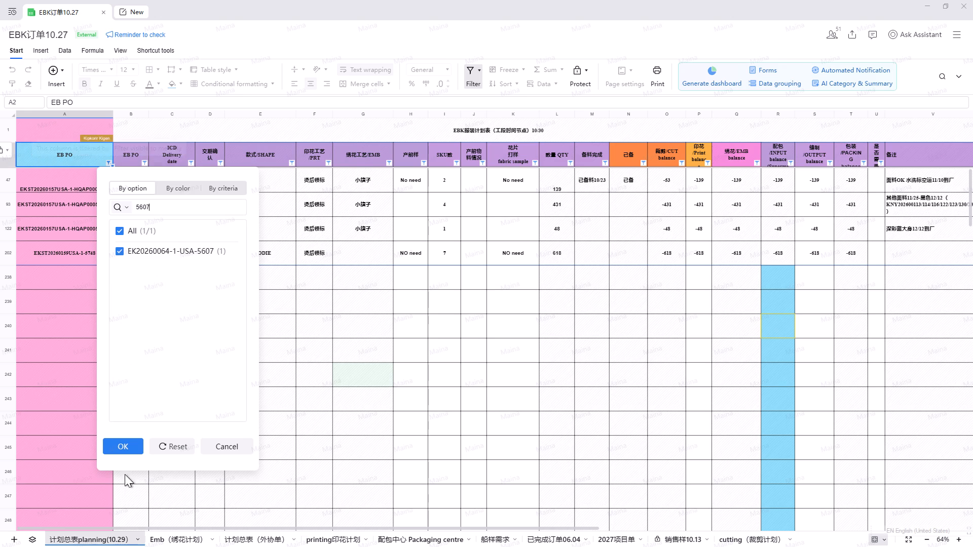
{"action": "left_click", "coordinate": [130, 450]}
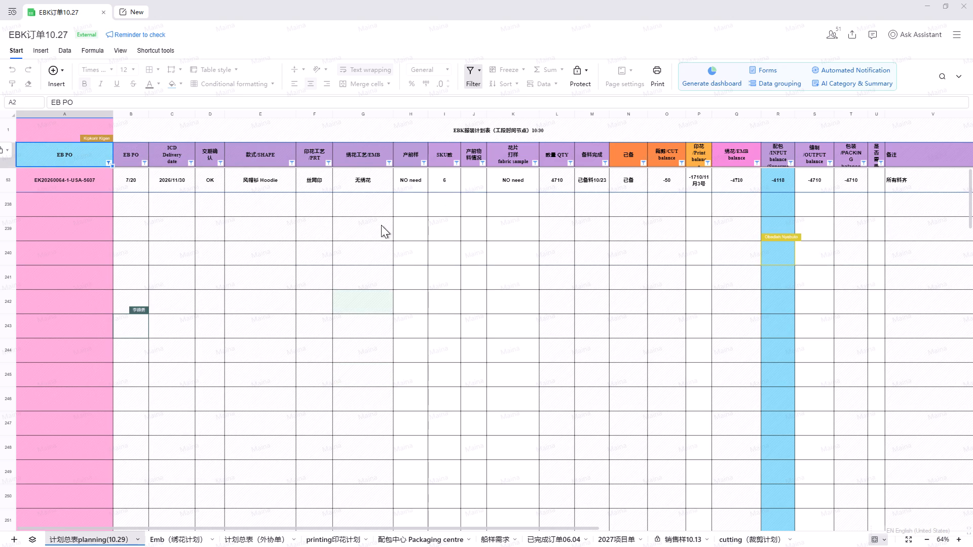
{"action": "left_click", "coordinate": [665, 179]}
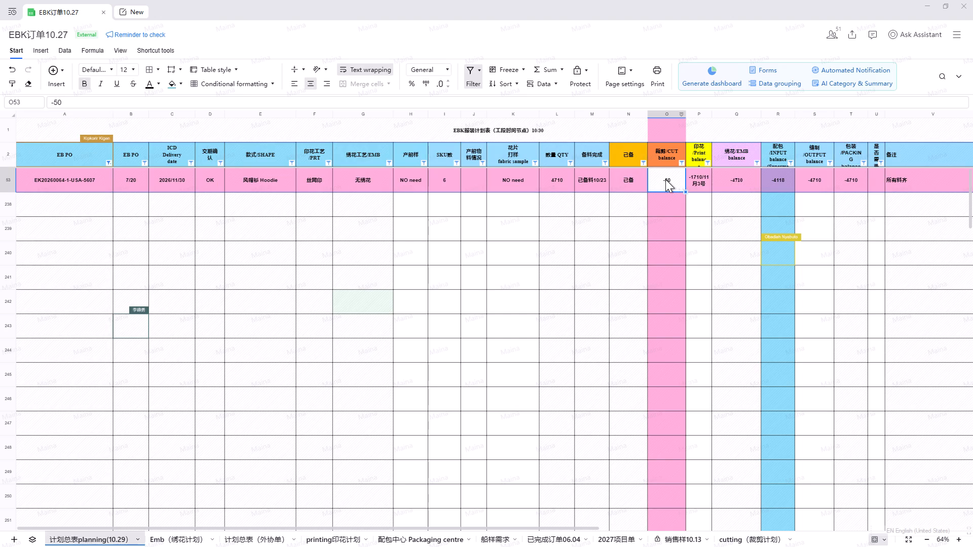
{"action": "key", "text": "0"}
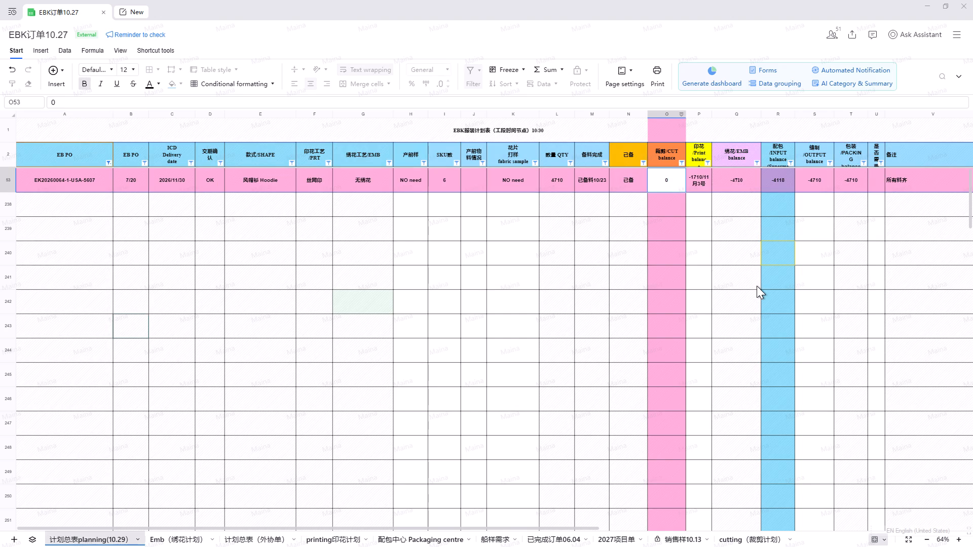
{"action": "left_click", "coordinate": [632, 254]}
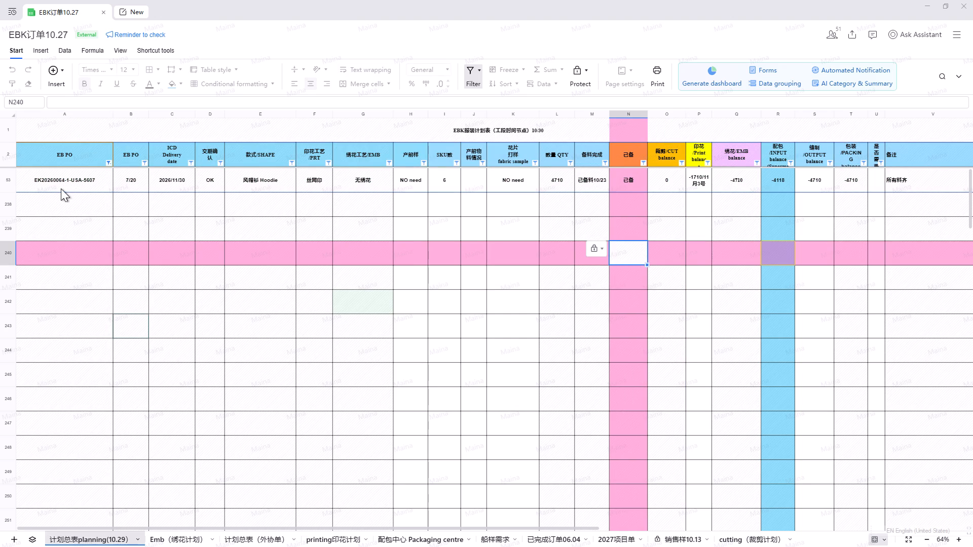
{"action": "left_click", "coordinate": [109, 162]}
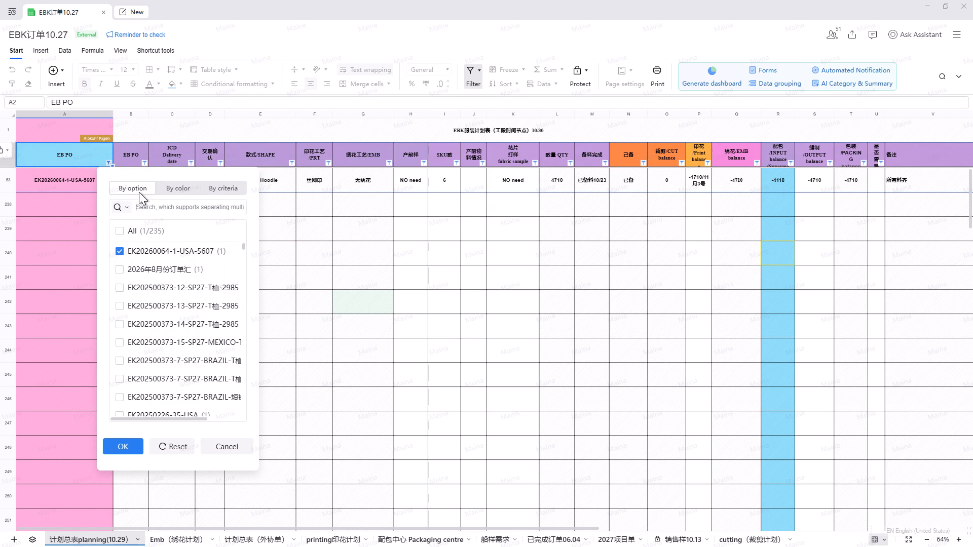
{"action": "left_click", "coordinate": [151, 205]}
{"action": "type", "text": "4426"}
{"action": "left_click", "coordinate": [124, 453]}
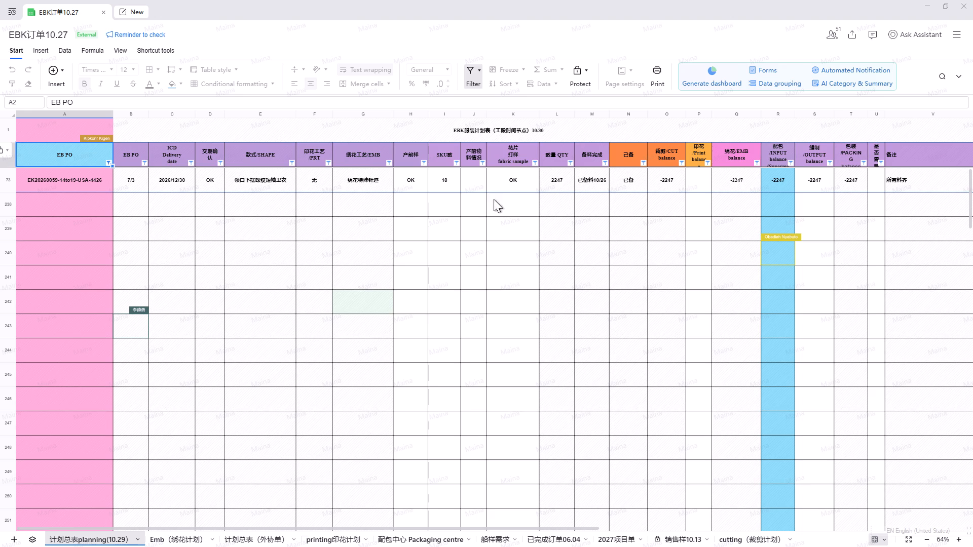
{"action": "left_click", "coordinate": [661, 184]}
{"action": "key", "text": "0"}
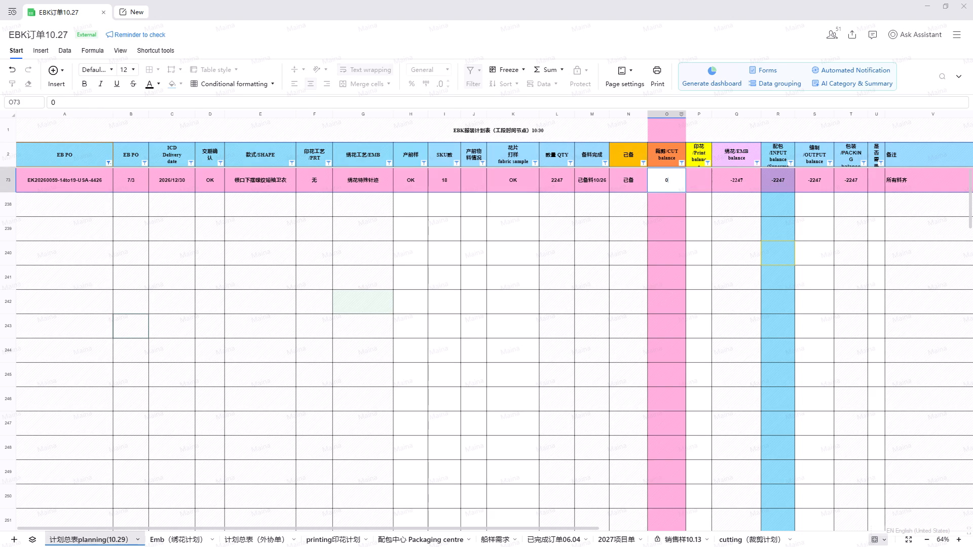
{"action": "left_click", "coordinate": [744, 310]}
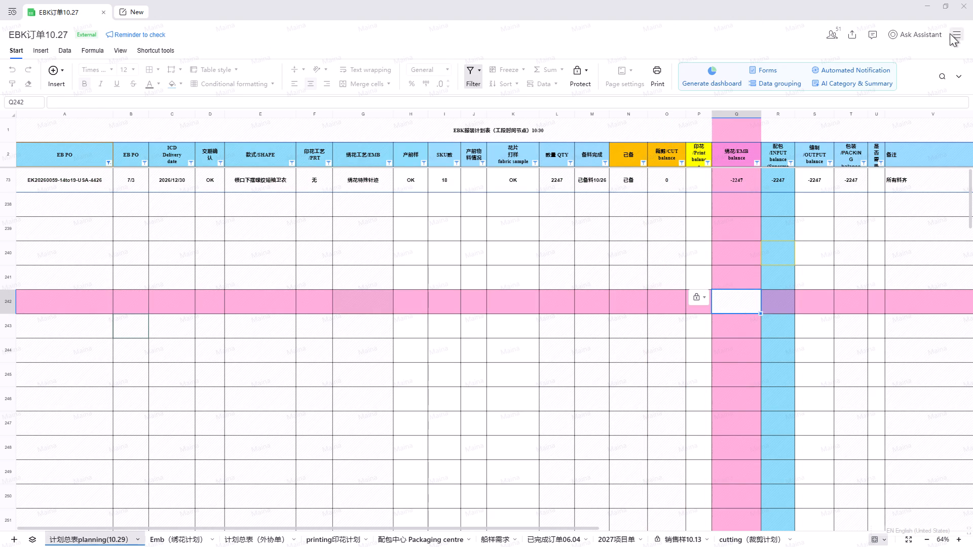
Minimize the EBK订单10.27 planning spreadsheet and show the hidden system tray icons.
{"action": "left_click", "coordinate": [926, 5]}
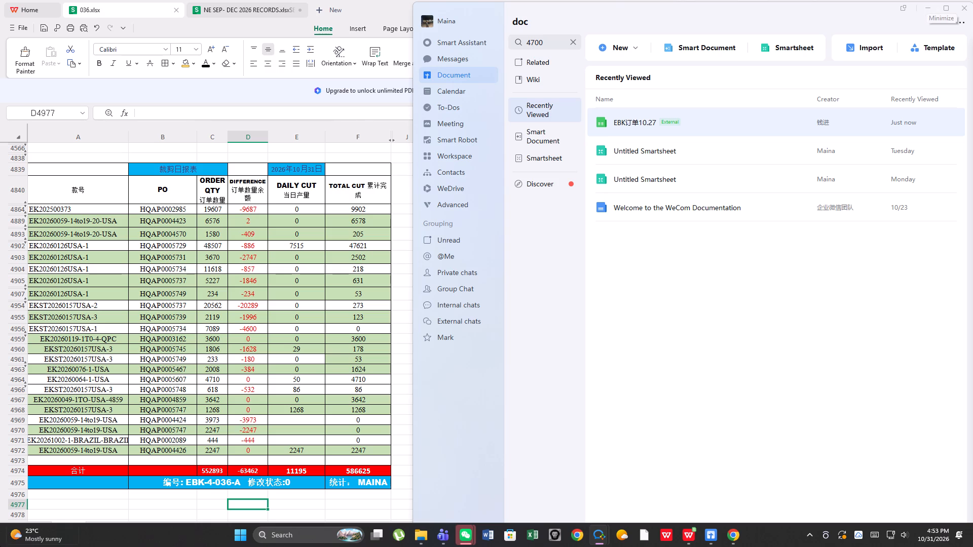
{"action": "left_click", "coordinate": [803, 527]}
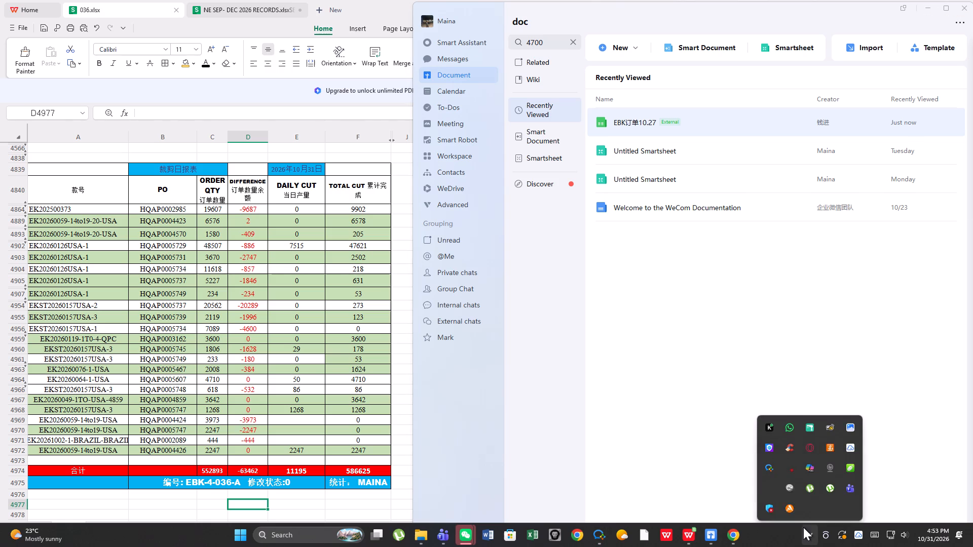
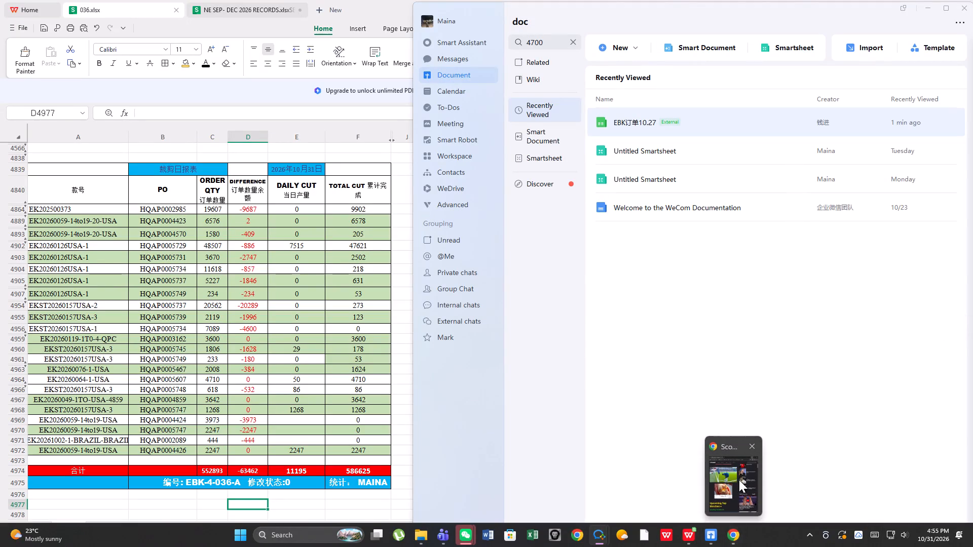
Switch to the Score808 browser window, reload the live Chelsea vs Manchester United stream, play it and close the ad covering it.
{"action": "left_click", "coordinate": [738, 469]}
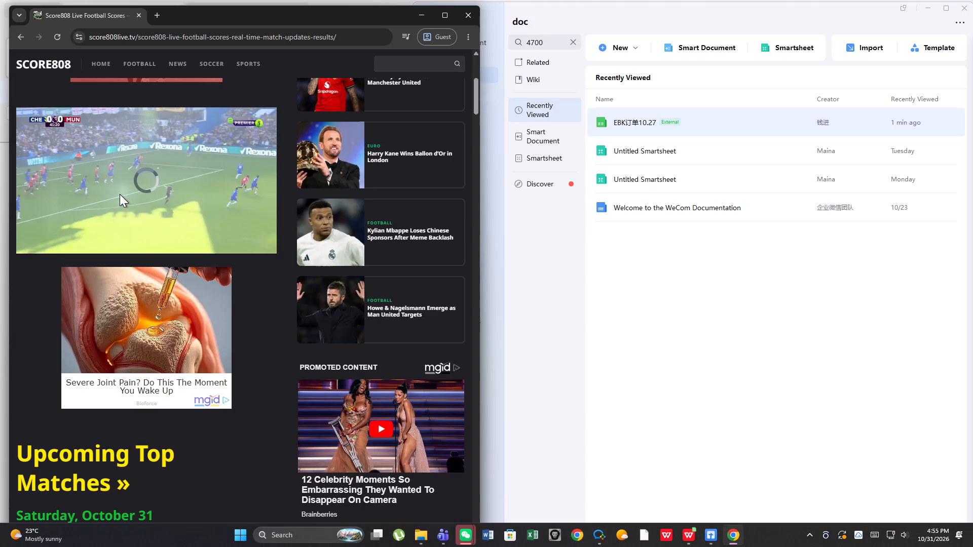
{"action": "left_click", "coordinate": [59, 31]}
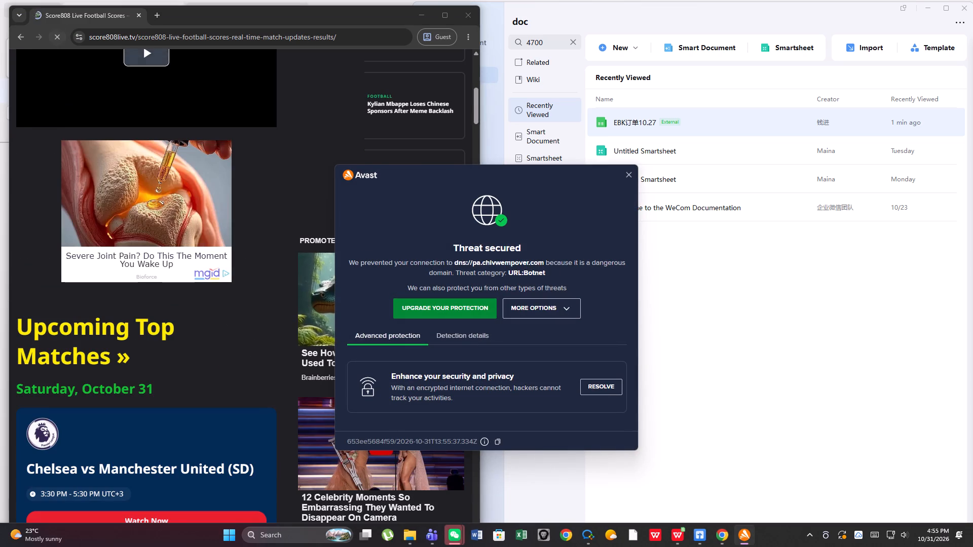
{"action": "scroll", "coordinate": [149, 232], "scroll_direction": "up", "scroll_amount": 3}
{"action": "left_click", "coordinate": [147, 253]}
{"action": "scroll", "coordinate": [203, 226], "scroll_direction": "down", "scroll_amount": 4}
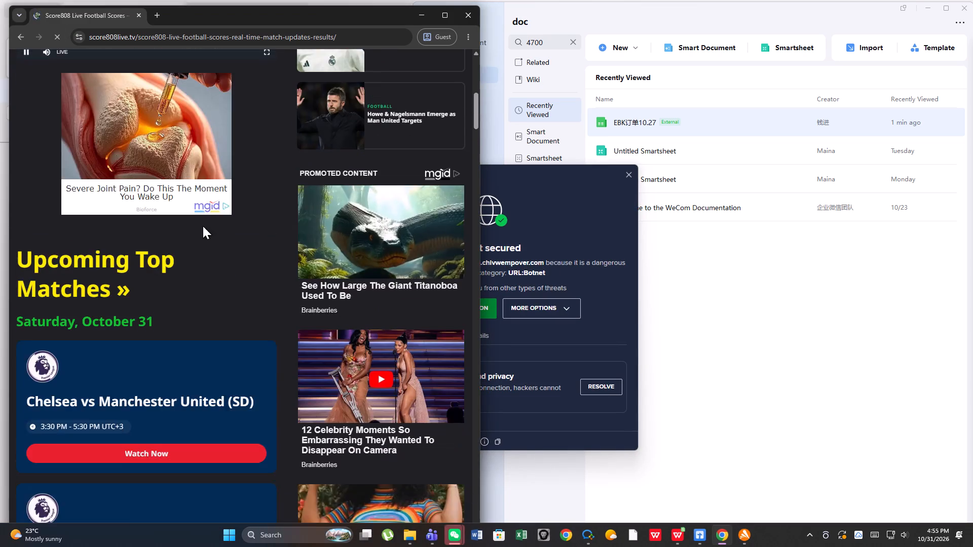
{"action": "scroll", "coordinate": [203, 226], "scroll_direction": "up", "scroll_amount": 7}
{"action": "scroll", "coordinate": [206, 213], "scroll_direction": "down", "scroll_amount": 3}
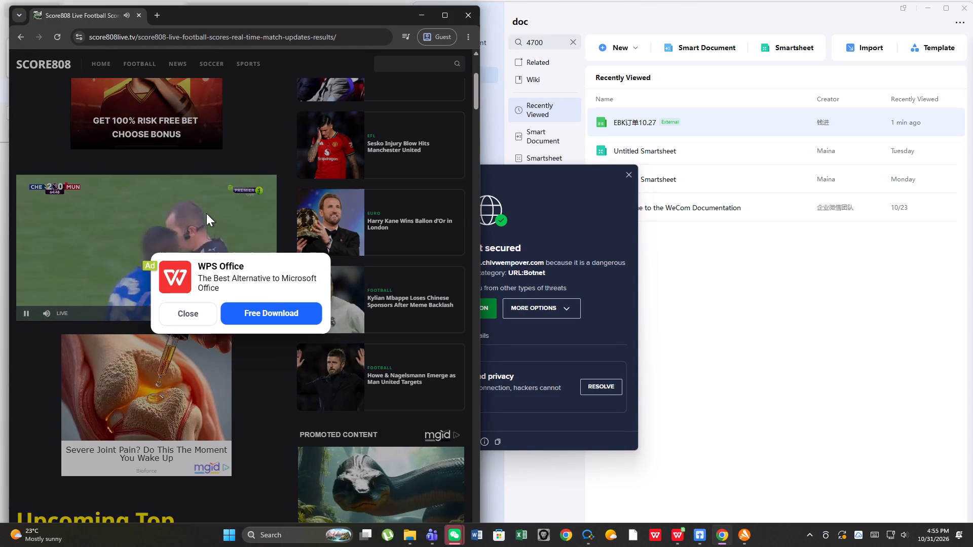
{"action": "left_click", "coordinate": [193, 325]}
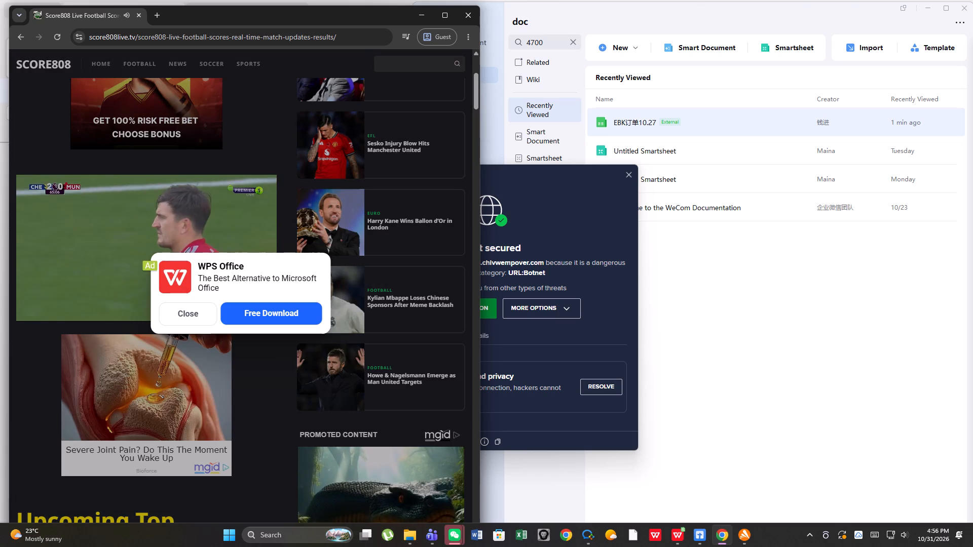
{"action": "left_click", "coordinate": [180, 322]}
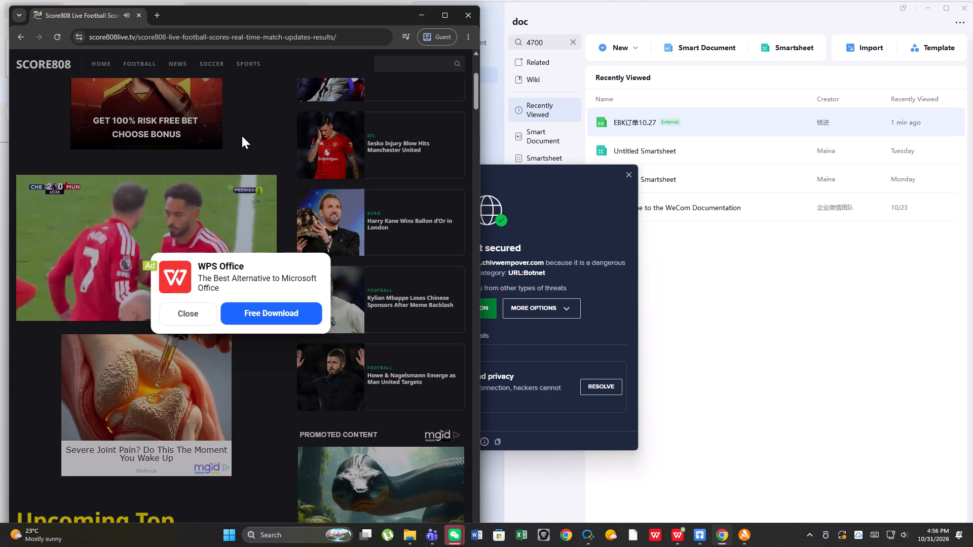
{"action": "left_click", "coordinate": [187, 308]}
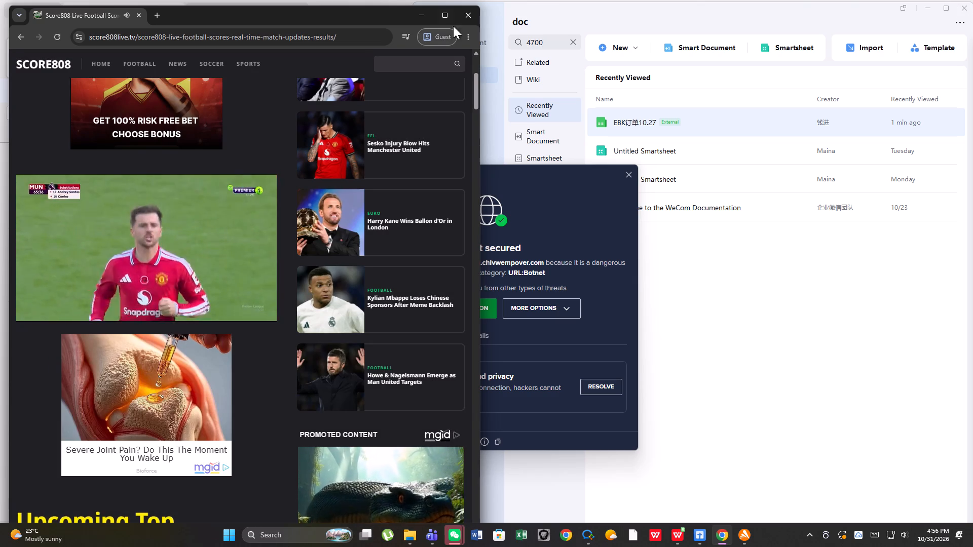
Clear the browser, the Avast alert and the WeCom window away to get back to the full 036.xlsx report.
{"action": "left_click", "coordinate": [428, 20]}
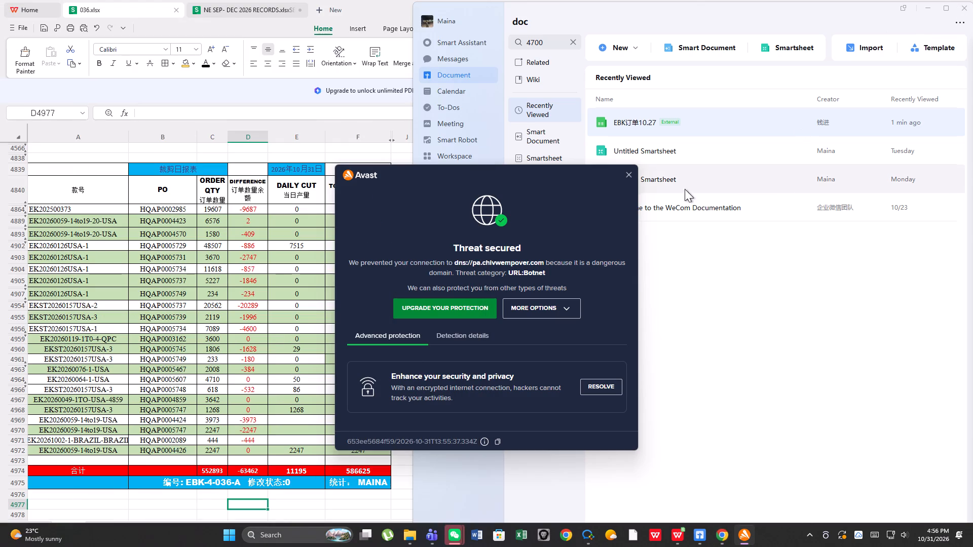
{"action": "left_click", "coordinate": [628, 173]}
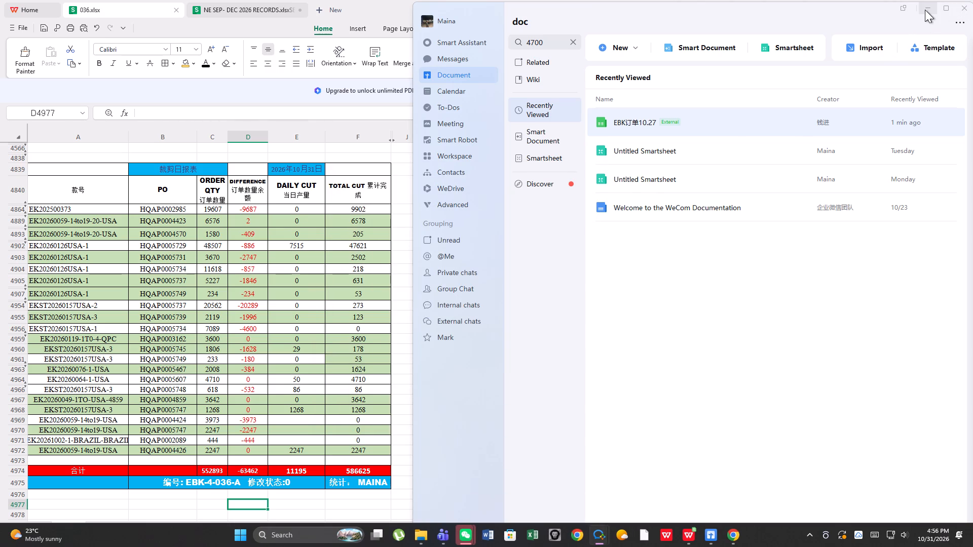
{"action": "left_click", "coordinate": [925, 10]}
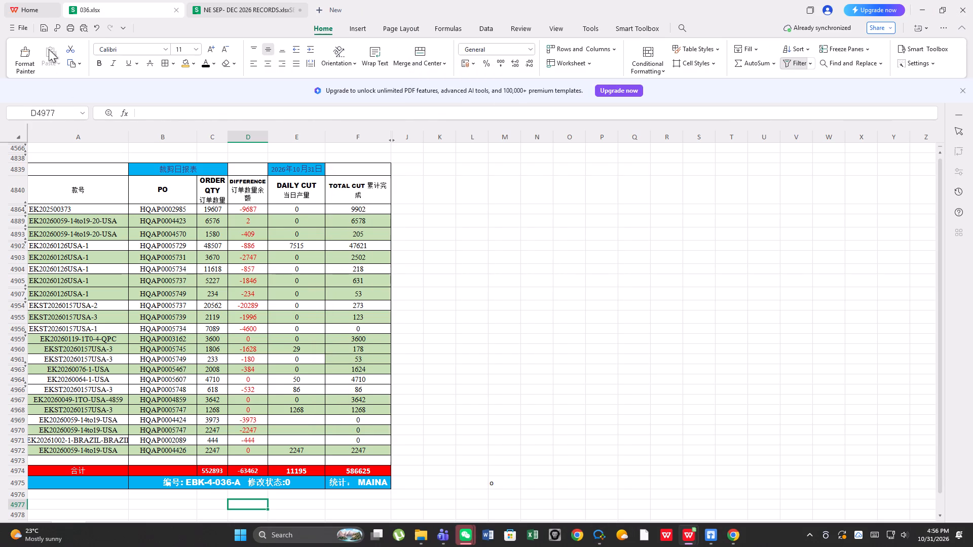
Save the 036.xlsx workbook.
{"action": "left_click", "coordinate": [43, 33]}
Copy the whole 31/10/2026 daily cutting report, cells A4839 to F4975, from its title row through the EBK-4-036-A footer.
{"action": "left_click_drag", "start_coordinate": [61, 180], "coordinate": [183, 361]}
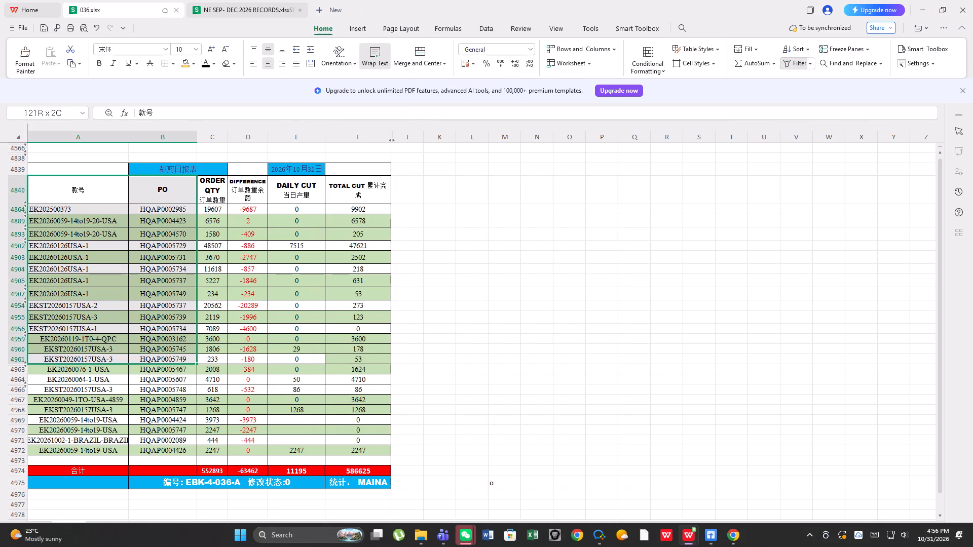
{"action": "left_click_drag", "start_coordinate": [183, 361], "coordinate": [174, 356]}
{"action": "left_click_drag", "start_coordinate": [62, 168], "coordinate": [361, 472]}
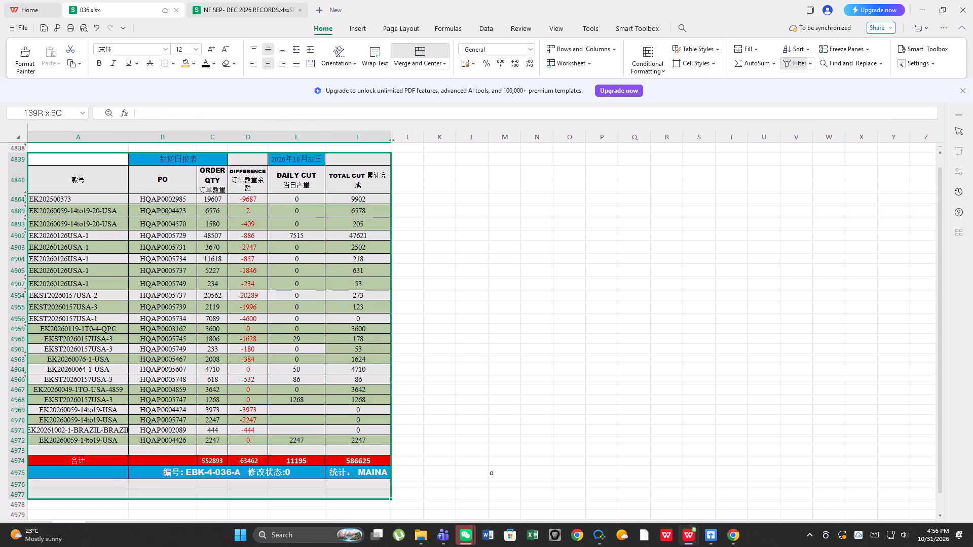
{"action": "left_click_drag", "start_coordinate": [361, 472], "coordinate": [368, 478]}
{"action": "right_click", "coordinate": [339, 398]}
{"action": "left_click", "coordinate": [349, 113]}
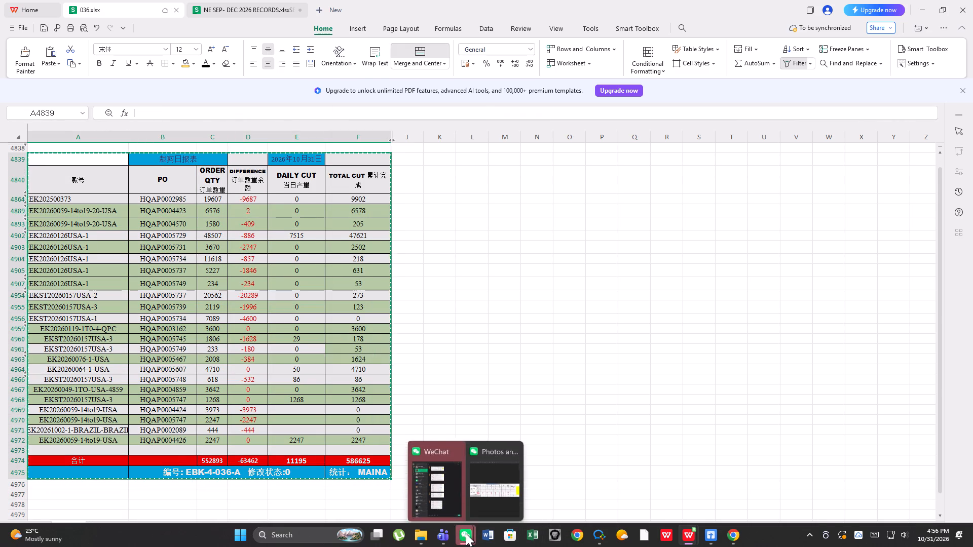
Switch to WeChat, paste the copied cutting report as a picture into the open chat, send it and minimize WeChat.
{"action": "left_click", "coordinate": [451, 499]}
{"action": "right_click", "coordinate": [692, 499]}
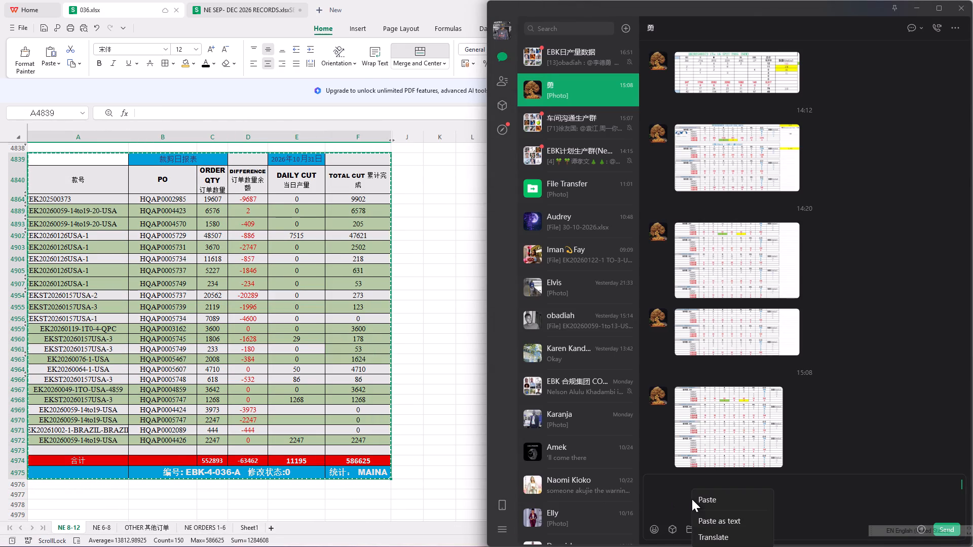
{"action": "left_click", "coordinate": [720, 507]}
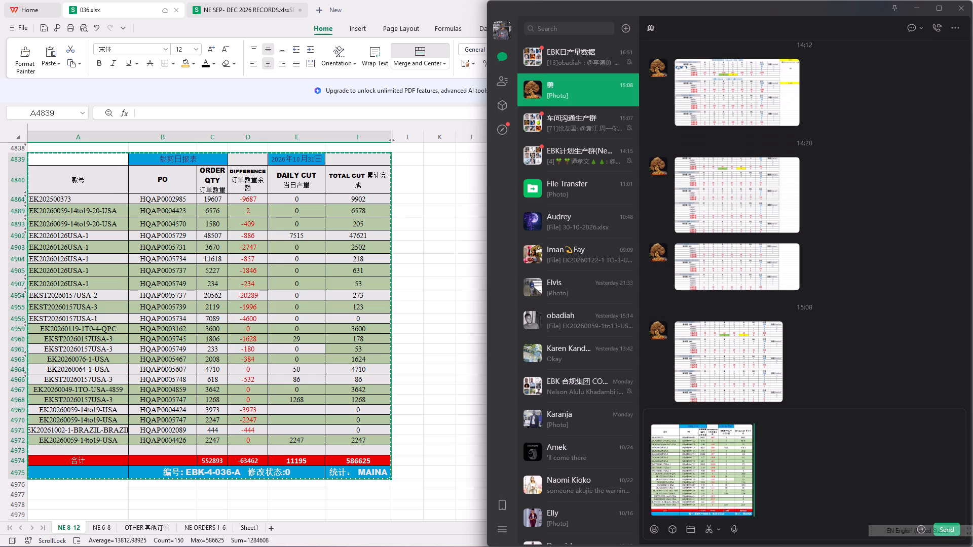
{"action": "key", "text": "Return"}
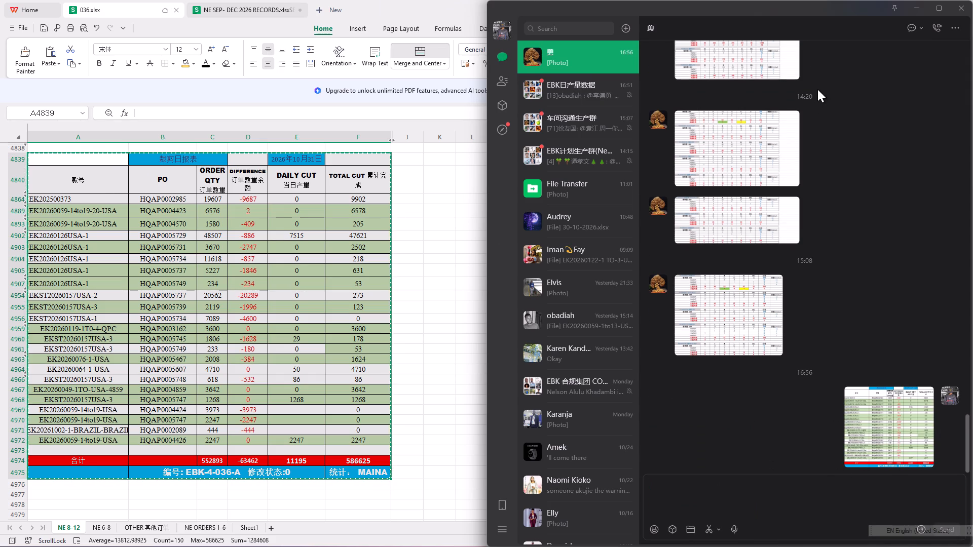
{"action": "left_click", "coordinate": [918, 10]}
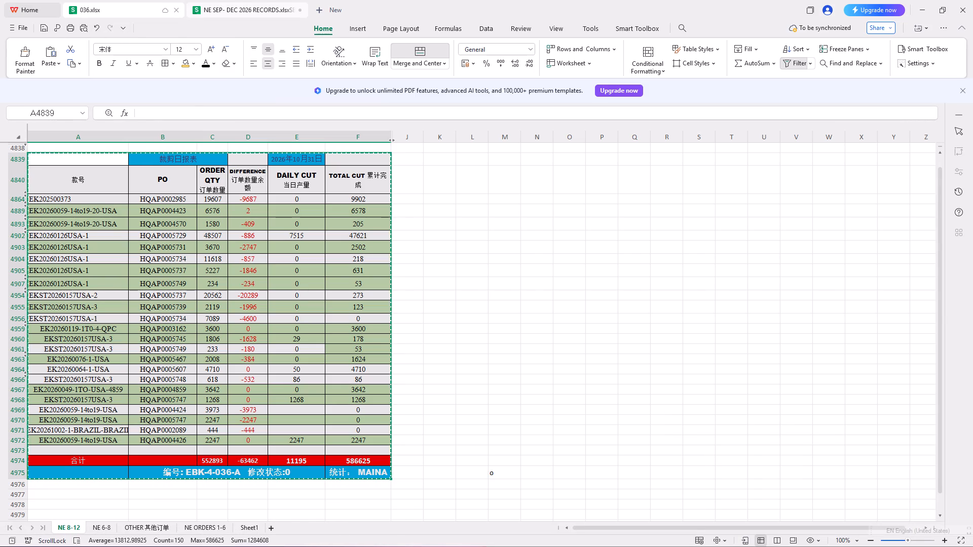
In Sheet1 of the NE SEP-DEC 2026 RECORDS workbook, enter the 31/10/2026 quantities: 4426 as 2247, 5748 as 86, 5747 as 1268, 5607 as 50.
{"action": "left_click", "coordinate": [223, 6]}
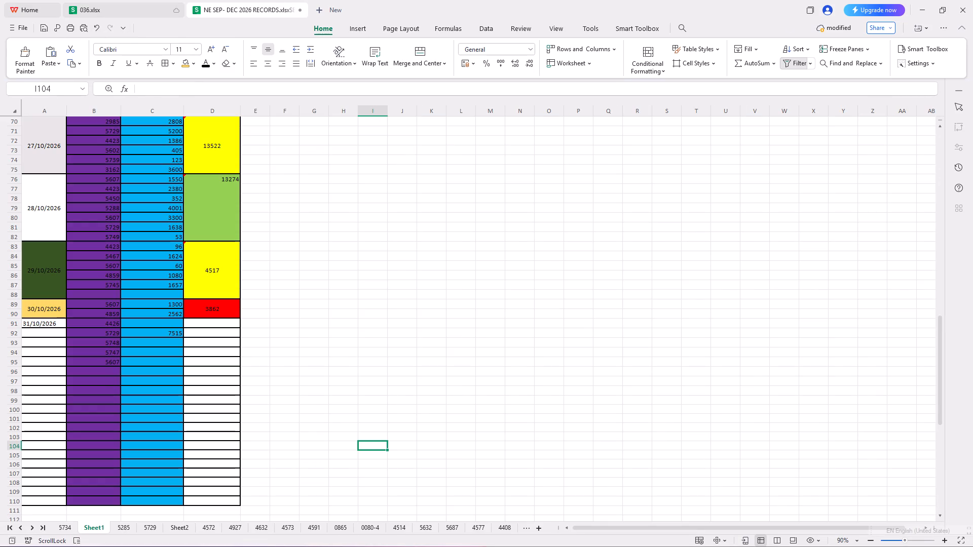
{"action": "left_click", "coordinate": [129, 348]}
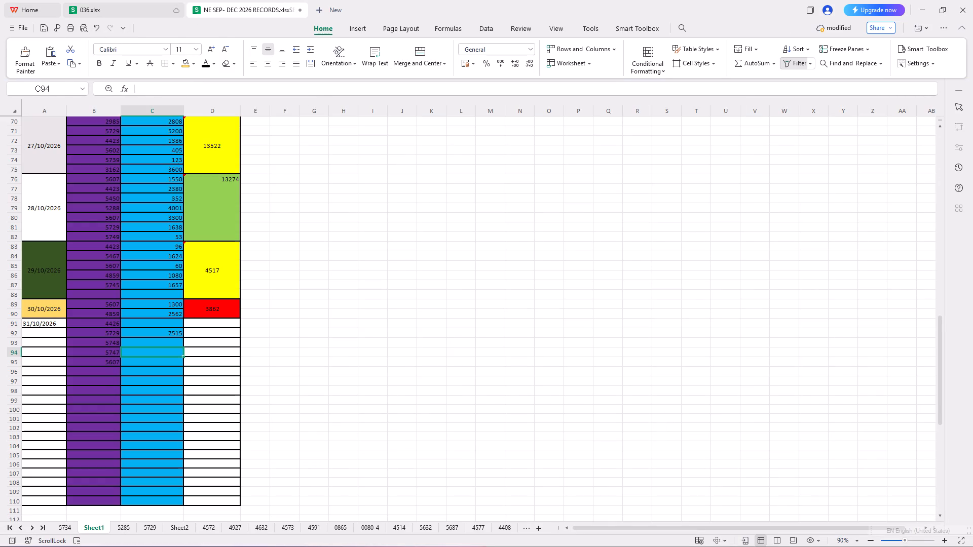
{"action": "left_click", "coordinate": [154, 346]}
{"action": "type", "text": "86"}
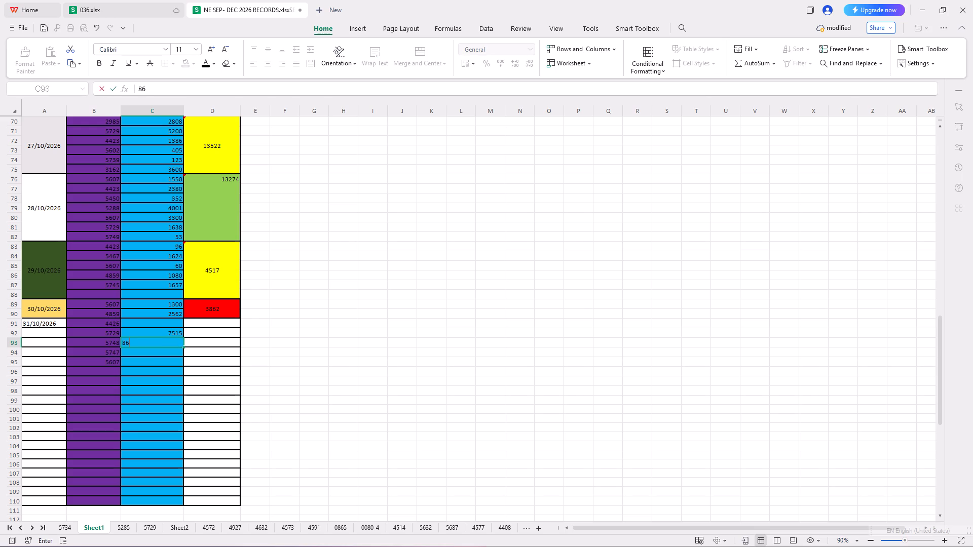
{"action": "left_click", "coordinate": [137, 363]}
{"action": "type", "text": "50"}
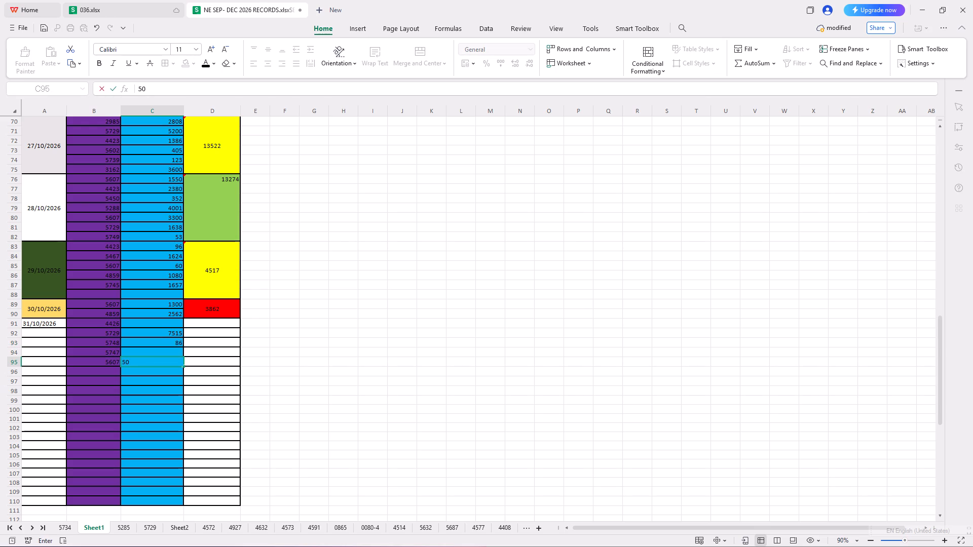
{"action": "left_click", "coordinate": [149, 325]}
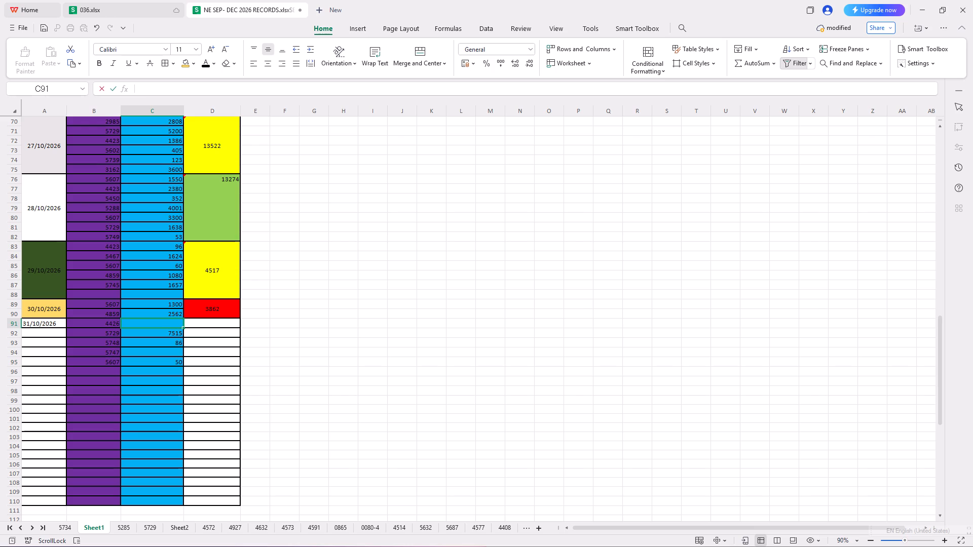
{"action": "type", "text": "2247"}
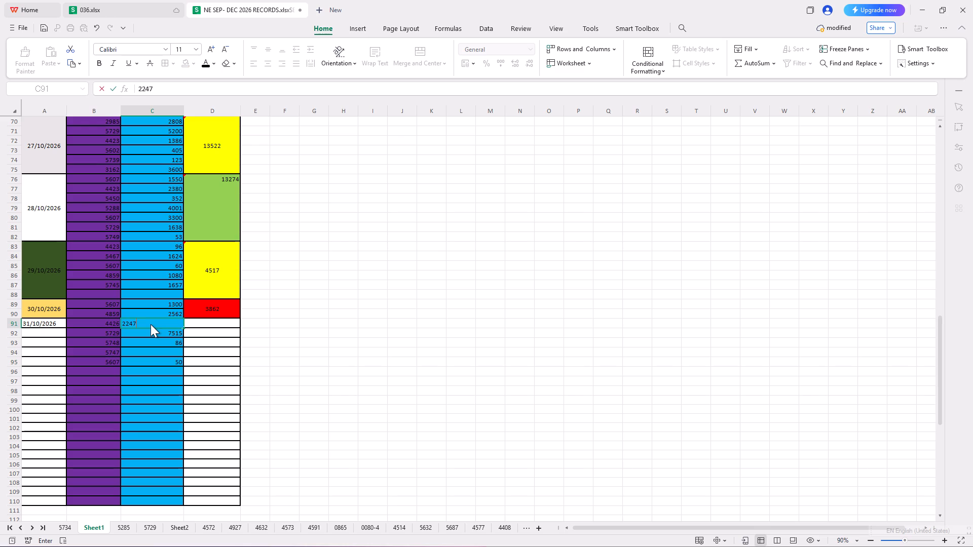
{"action": "left_click", "coordinate": [149, 354]}
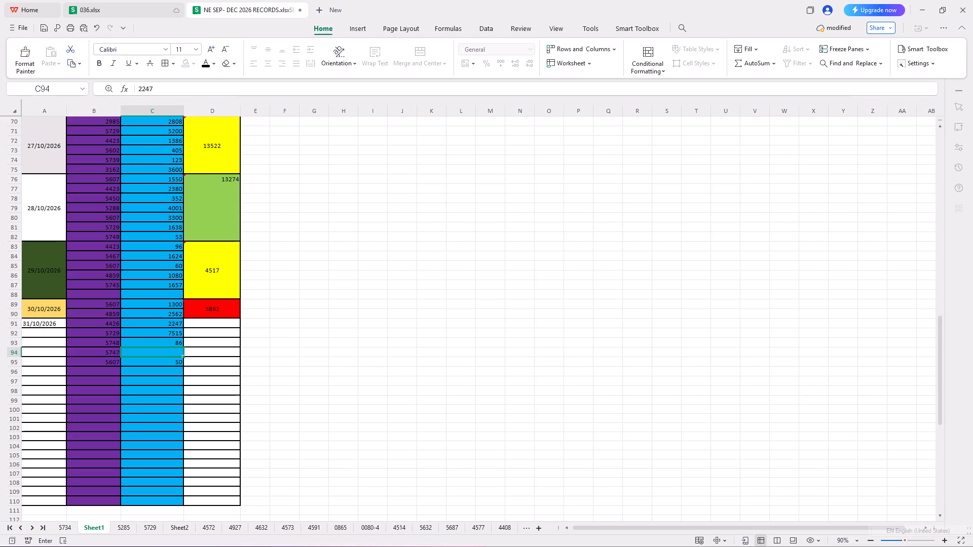
{"action": "type", "text": "12"}
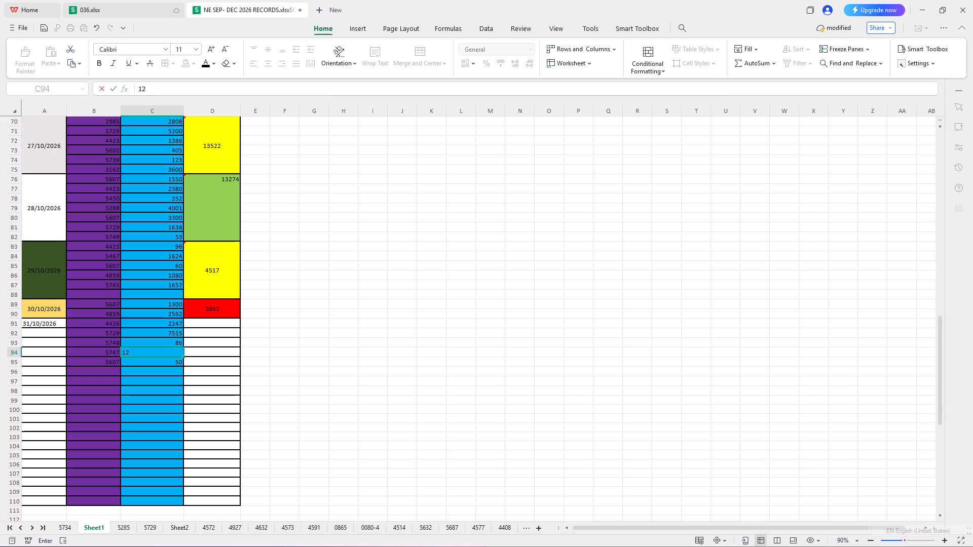
{"action": "type", "text": "68"}
{"action": "left_click", "coordinate": [269, 229]}
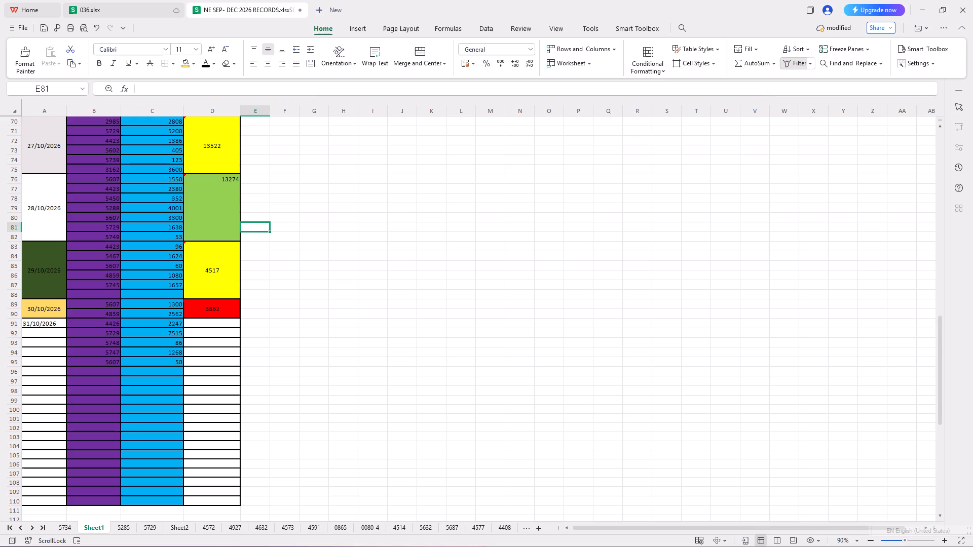
{"action": "left_click", "coordinate": [224, 10]}
Back in 036.xlsx, set the TOTAL CUT of EKST20260157USA-3, PO HQAP0005748, in F4966 to 565.
{"action": "left_click", "coordinate": [121, 8]}
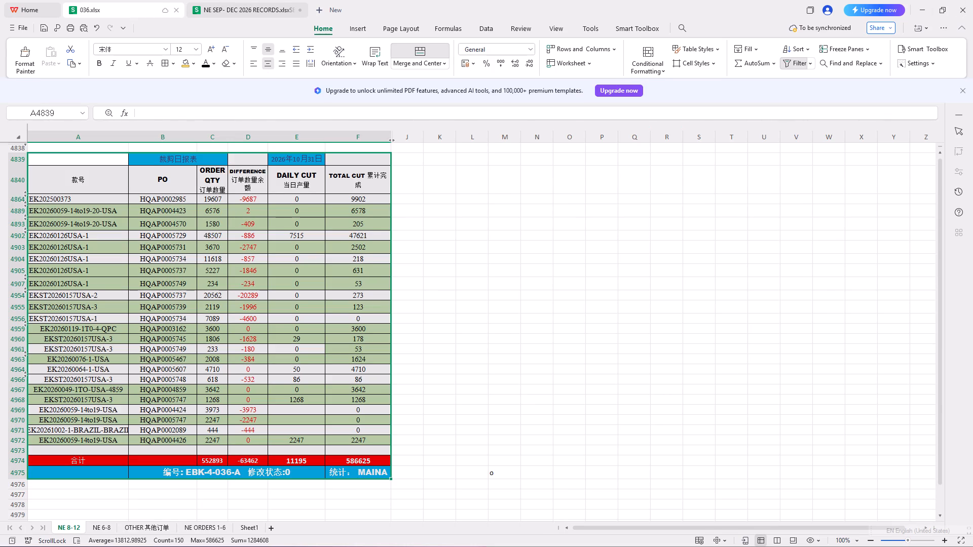
{"action": "left_click", "coordinate": [193, 381]}
{"action": "left_click", "coordinate": [222, 382]}
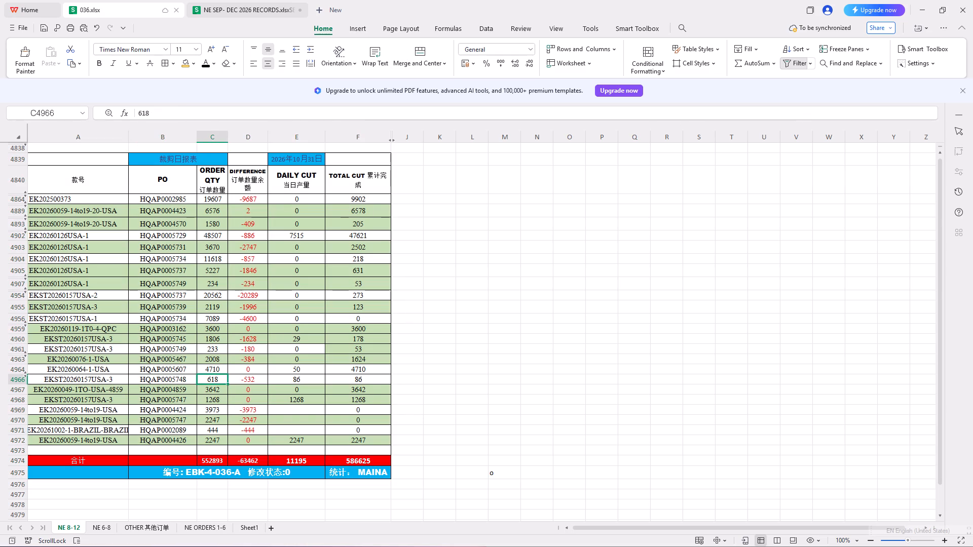
{"action": "left_click", "coordinate": [482, 377]}
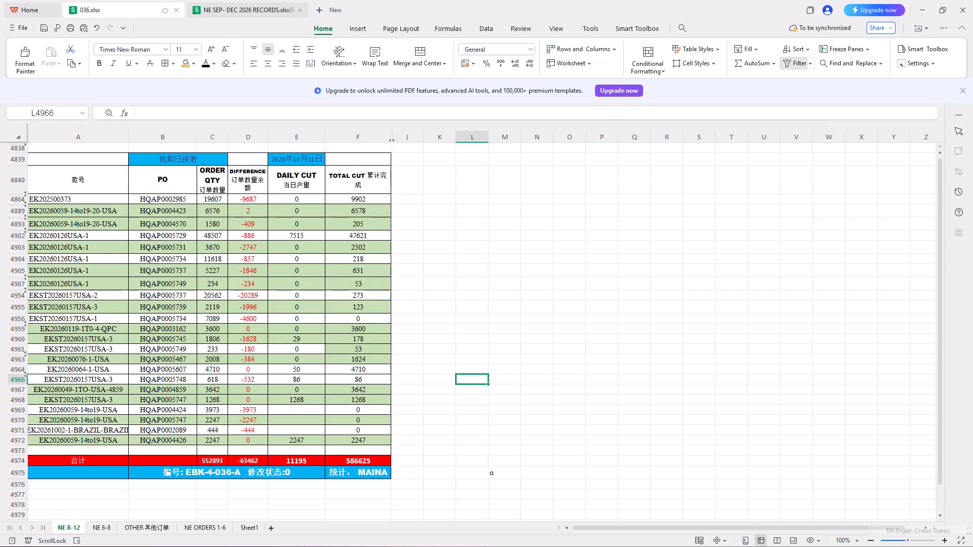
{"action": "left_click", "coordinate": [345, 375]}
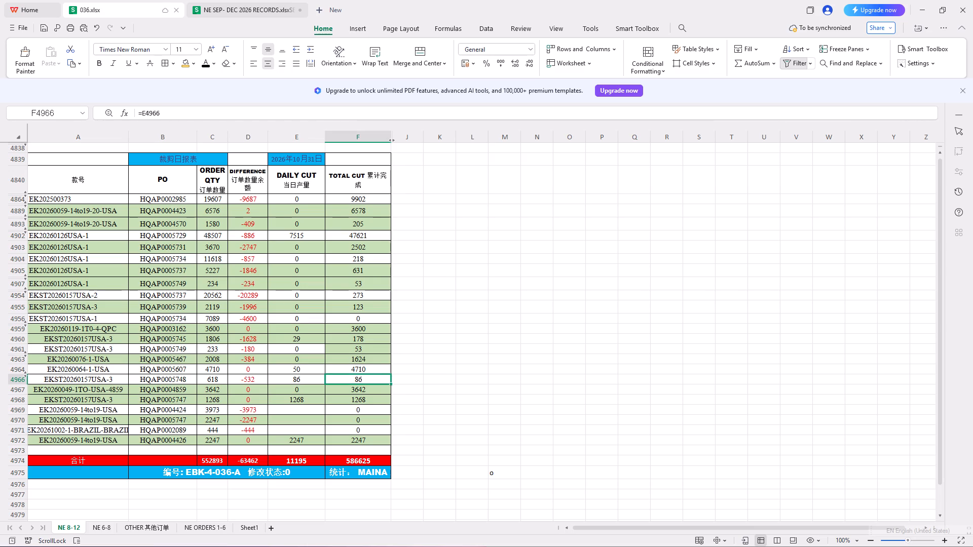
{"action": "type", "text": "565"}
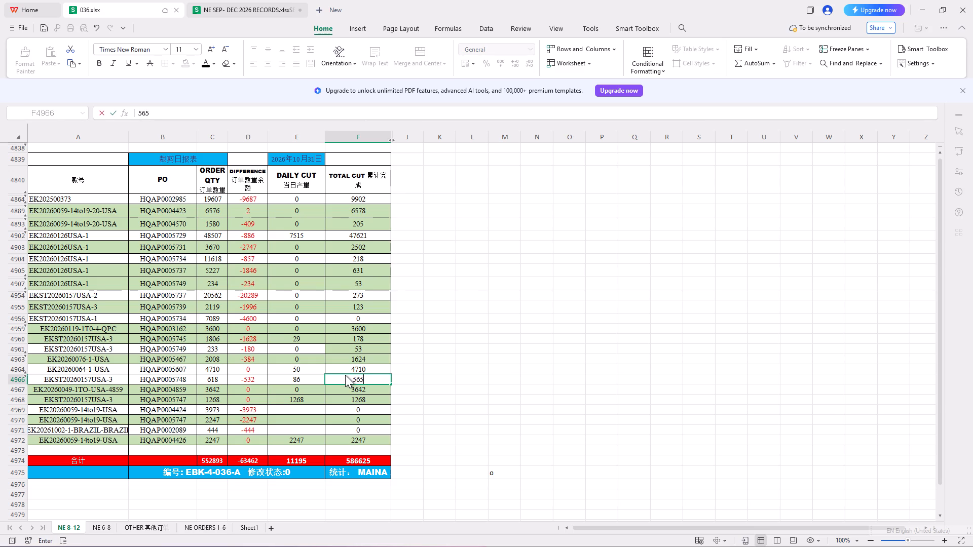
{"action": "left_click", "coordinate": [484, 366]}
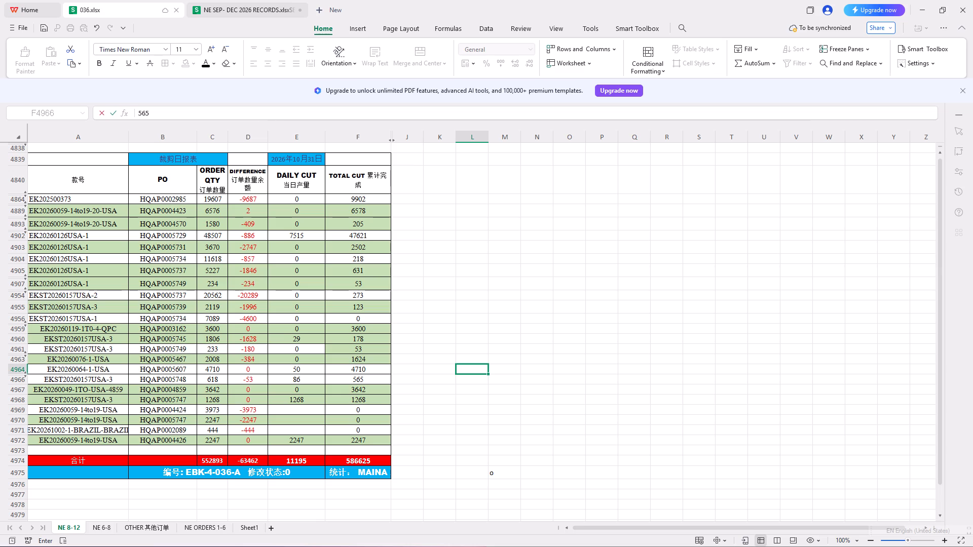
Set the DAILY CUT of EKST20260157USA-3, PO HQAP0005747, in E4968 to 1060 and save 036.xlsx.
{"action": "left_click", "coordinate": [356, 399]}
{"action": "left_click", "coordinate": [310, 398]}
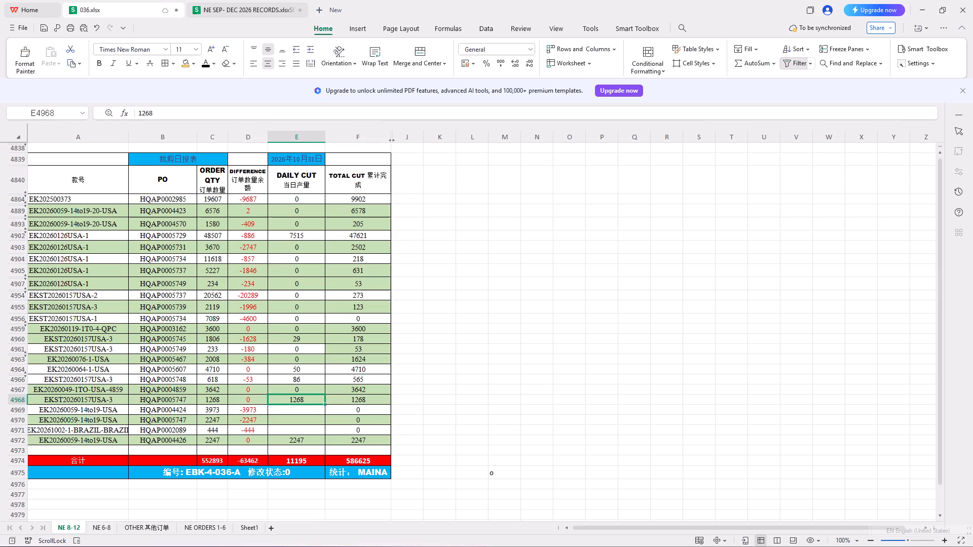
{"action": "type", "text": "10"}
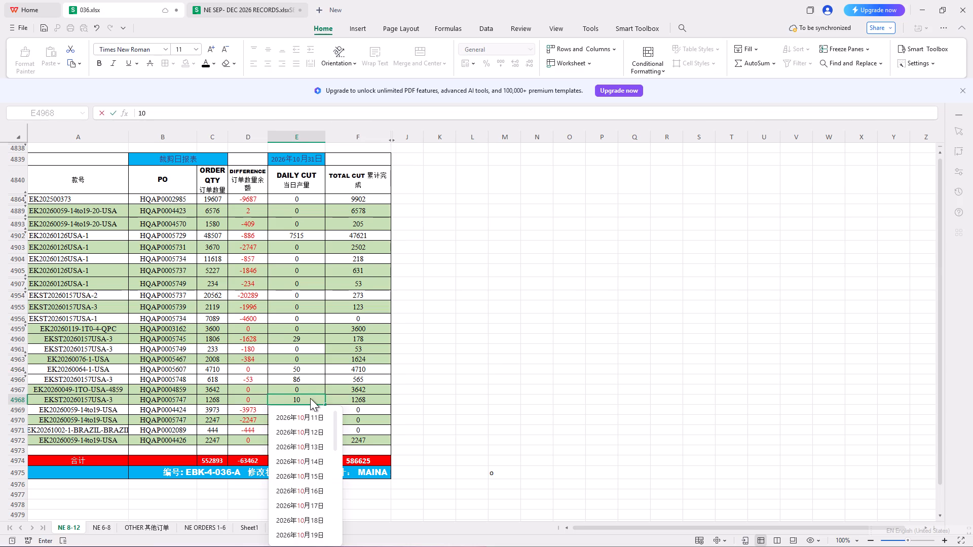
{"action": "key", "text": "6"}
{"action": "key", "text": "0"}
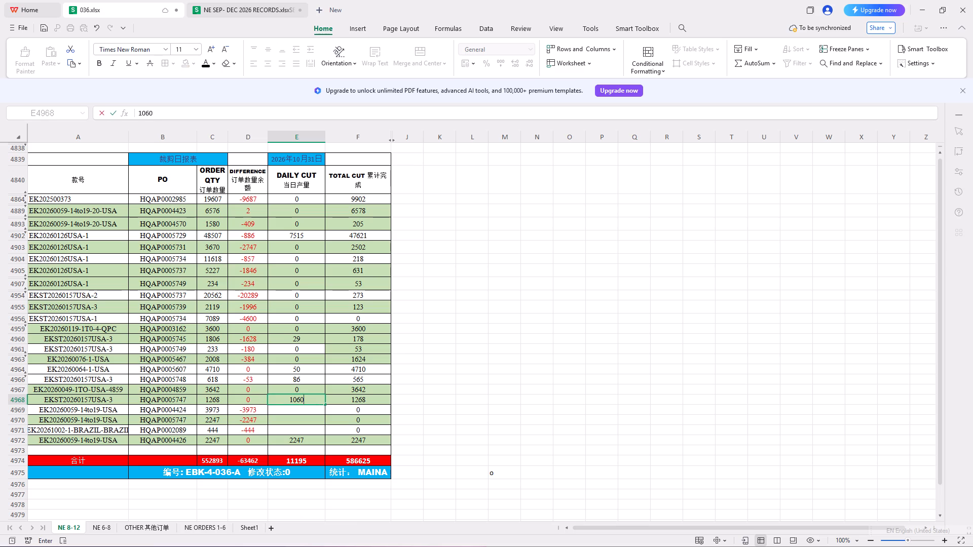
{"action": "left_click", "coordinate": [443, 381]}
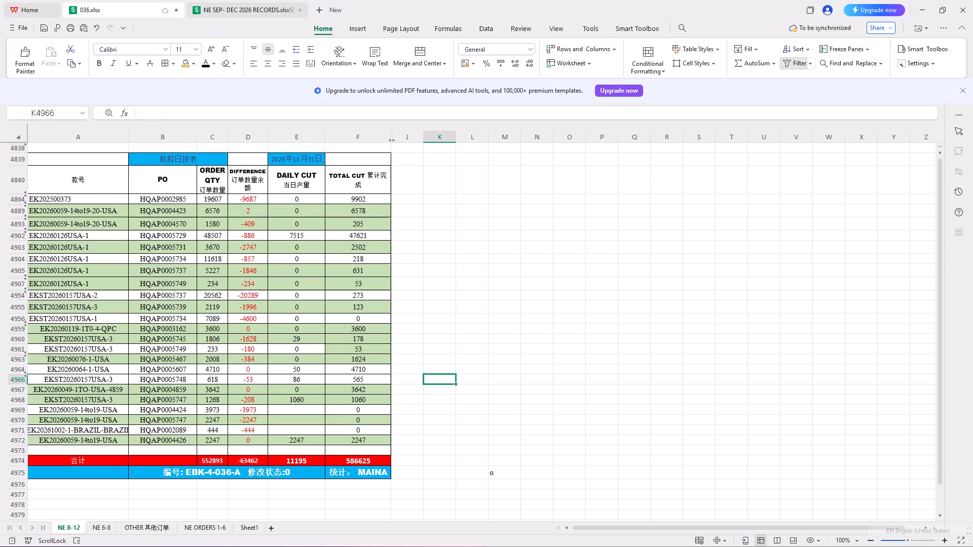
{"action": "left_click", "coordinate": [44, 26]}
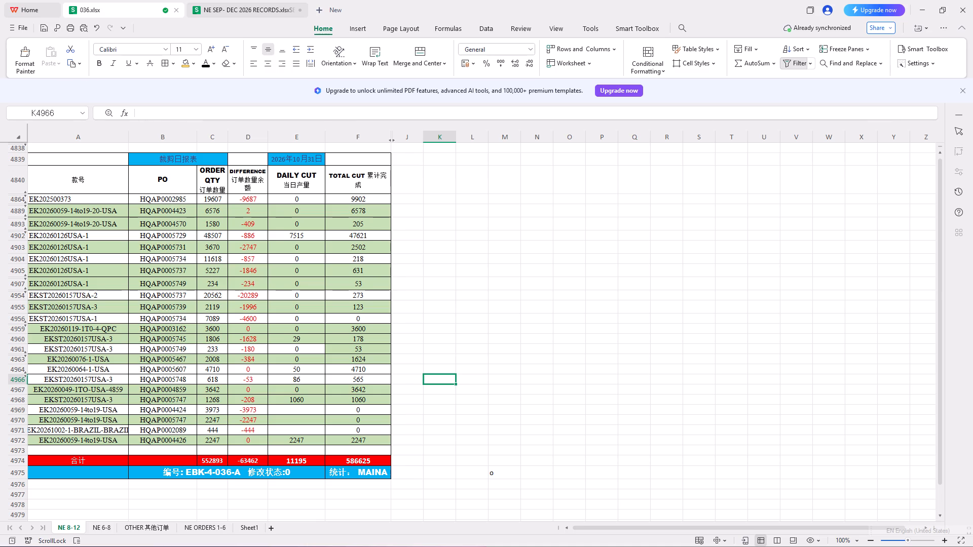
In Sheet1 of the NE SEP-DEC 2026 RECORDS workbook, set the 31/10/2026 quantity for 5747 in C94 to 1060.
{"action": "left_click", "coordinate": [214, 4]}
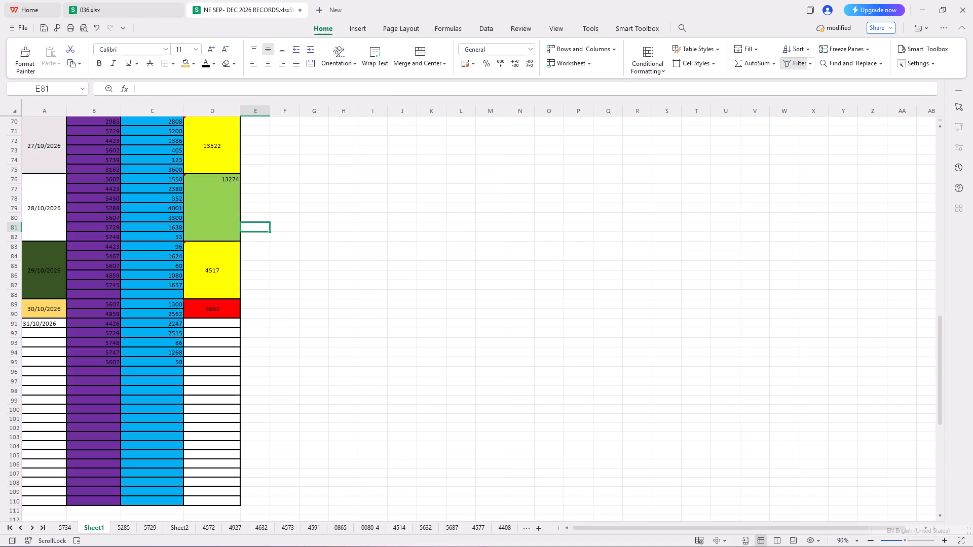
{"action": "left_click", "coordinate": [168, 355]}
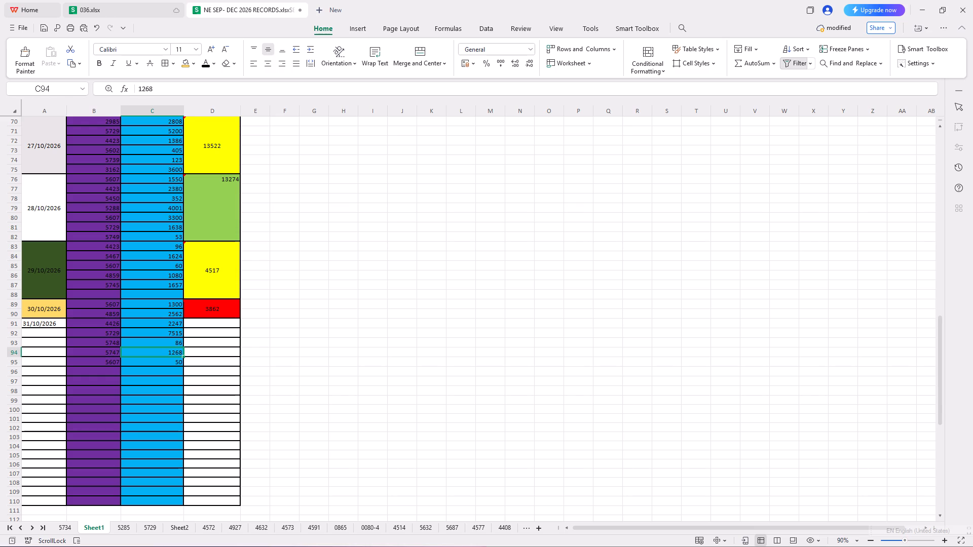
{"action": "type", "text": "1060"}
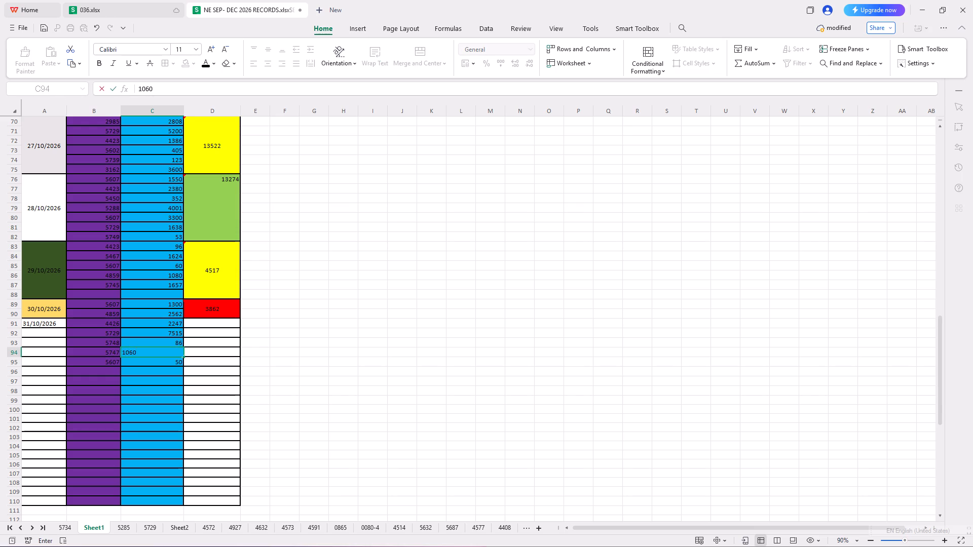
{"action": "left_click", "coordinate": [308, 385]}
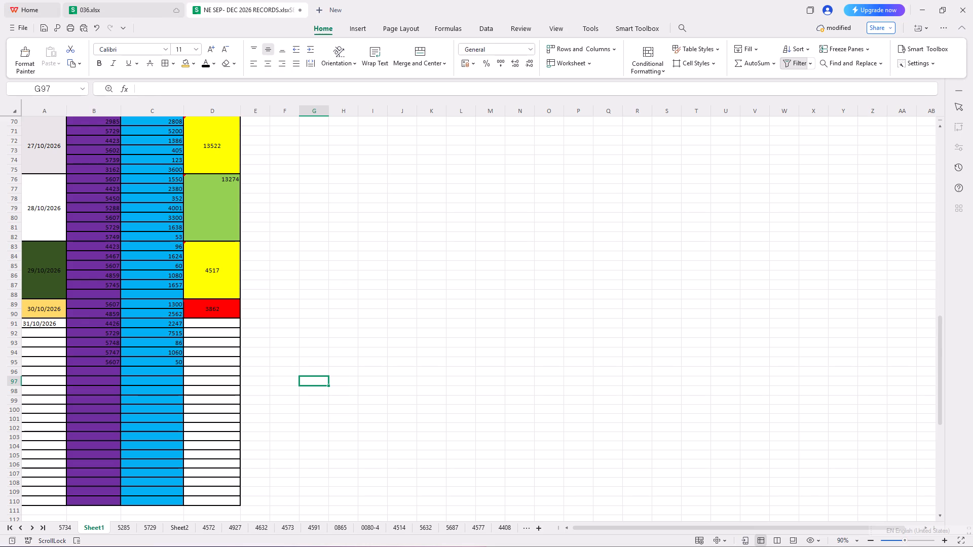
Return to 036.xlsx and copy rows 4839 to 4975, the whole corrected 31/10/2026 daily cutting report.
{"action": "left_click", "coordinate": [220, 5]}
{"action": "left_click", "coordinate": [141, 0]}
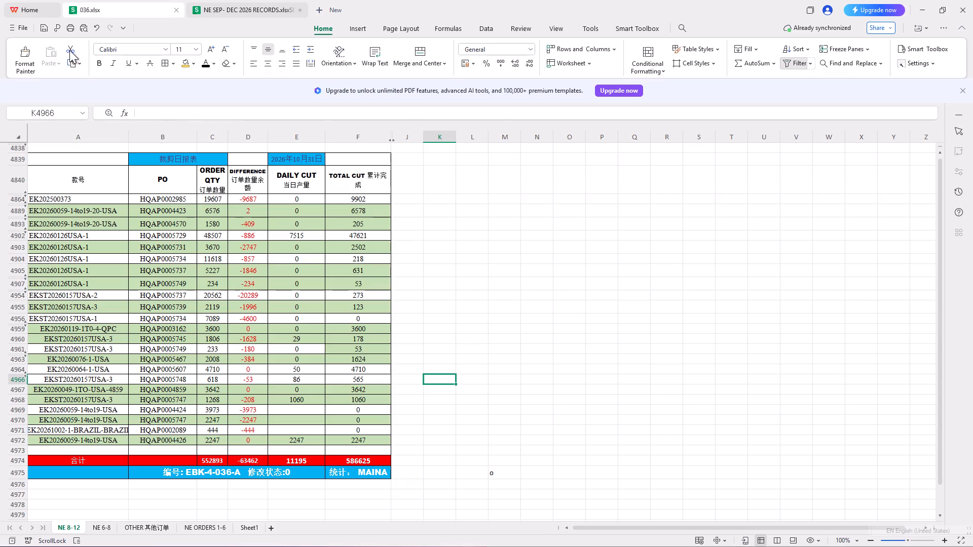
{"action": "left_click", "coordinate": [42, 32]}
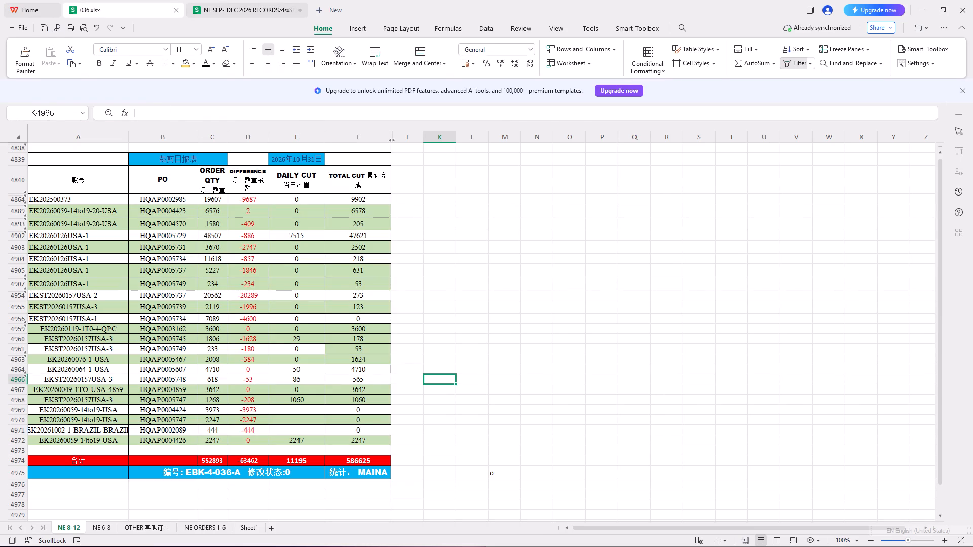
{"action": "left_click", "coordinate": [502, 382]}
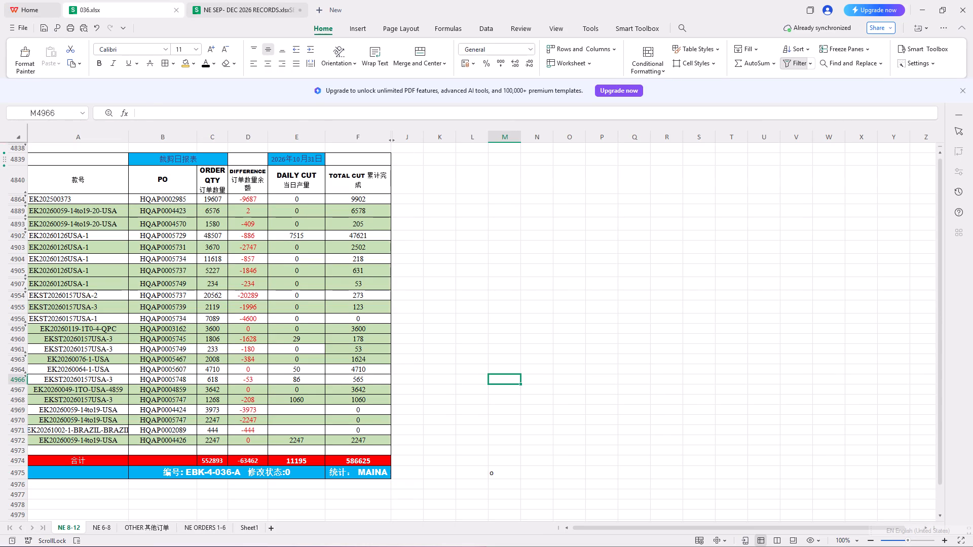
{"action": "left_click_drag", "start_coordinate": [19, 161], "coordinate": [82, 470]}
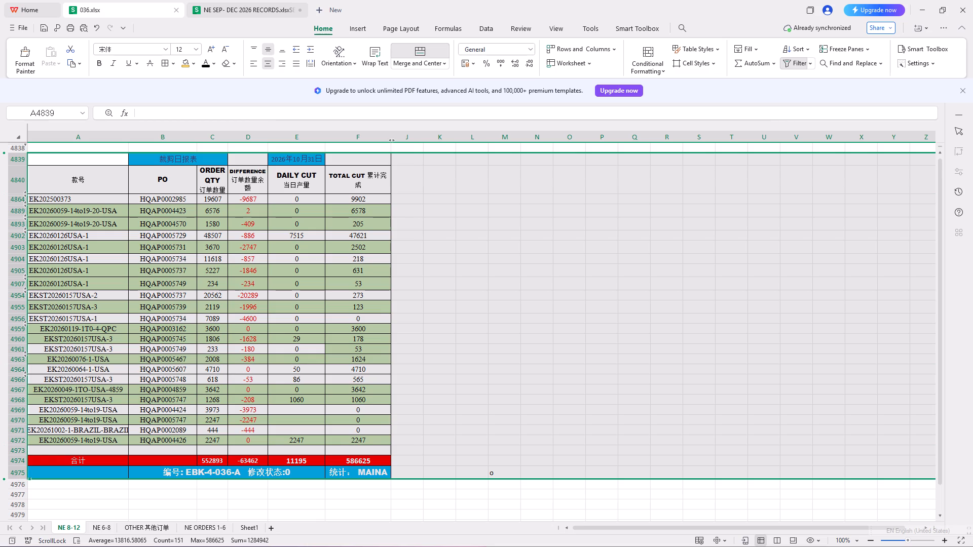
{"action": "right_click", "coordinate": [149, 394]}
{"action": "left_click", "coordinate": [164, 217]}
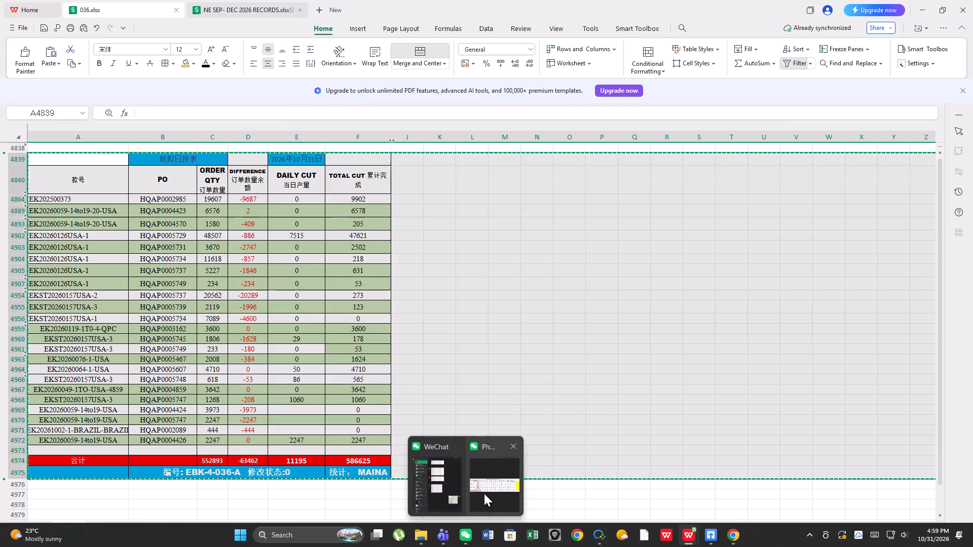
Switch to WeChat and paste the copied cutting report into the message box of the open chat.
{"action": "left_click", "coordinate": [442, 496]}
{"action": "right_click", "coordinate": [696, 489]}
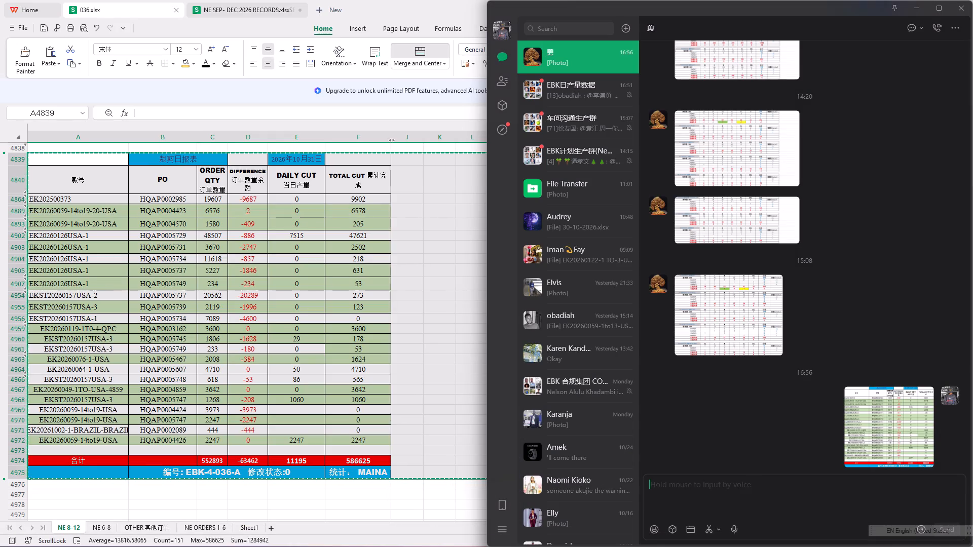
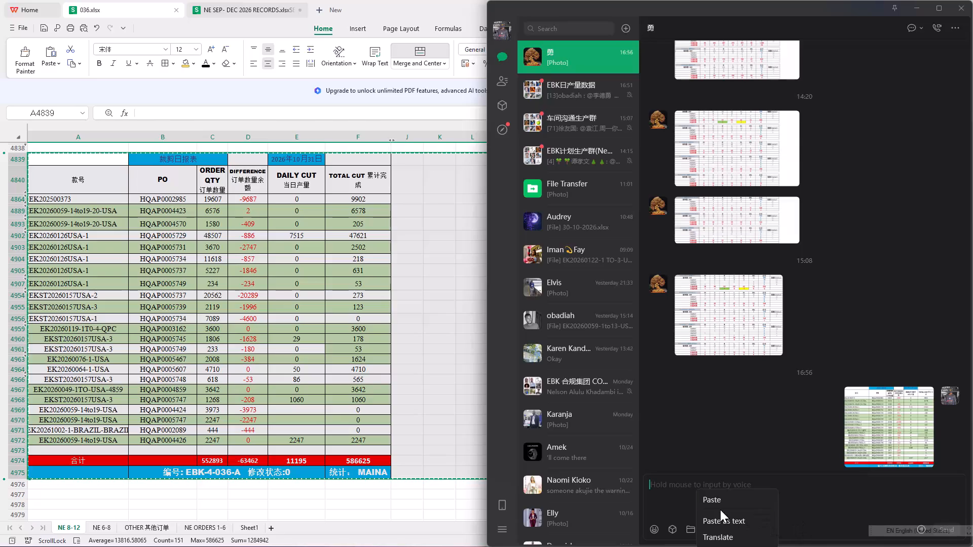
Paste the corrected 31/10/2026 cutting report as an image and send it in the open WeChat chat.
{"action": "left_click", "coordinate": [714, 501]}
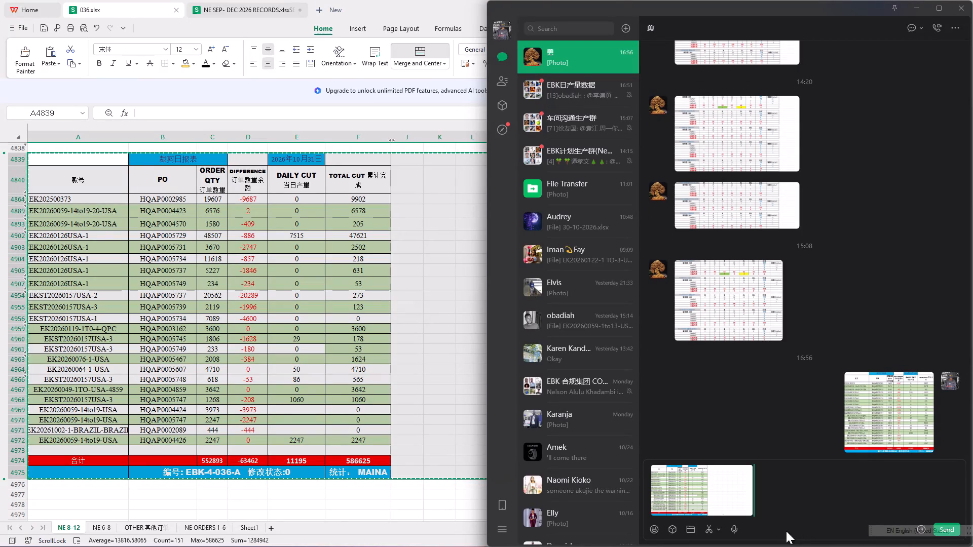
{"action": "key", "text": "Return"}
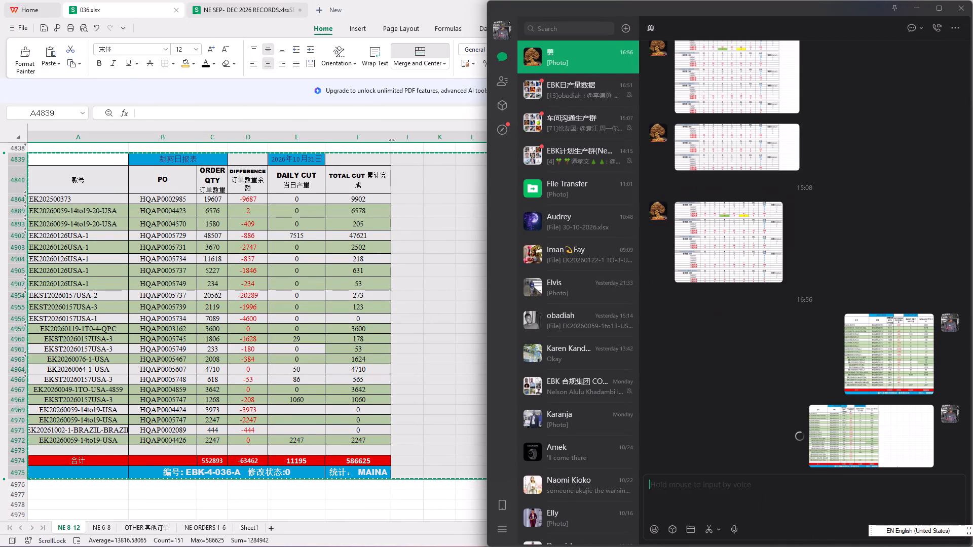
Delete the earlier cutting report image sent at 16:56 from the chat, keeping the newly sent one.
{"action": "right_click", "coordinate": [862, 360]}
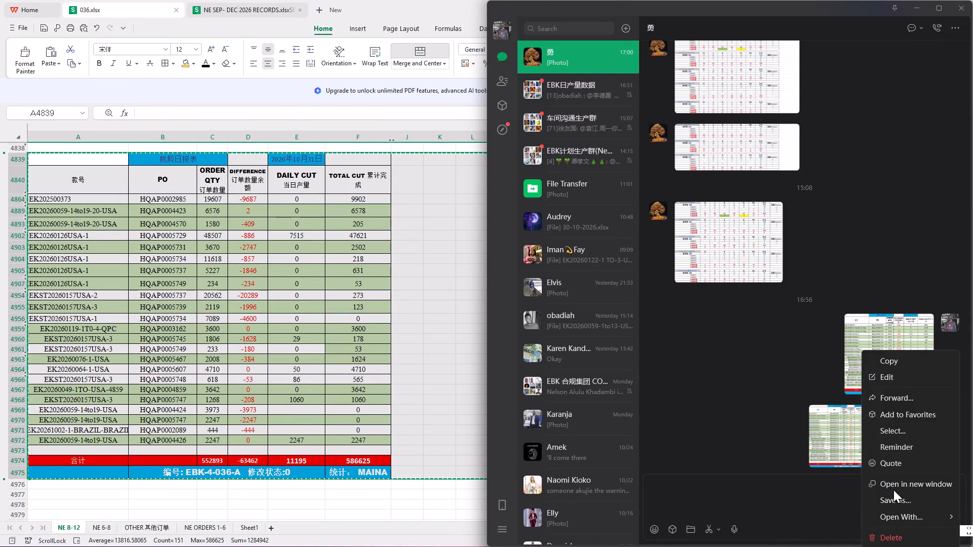
{"action": "left_click", "coordinate": [900, 534]}
{"action": "left_click", "coordinate": [703, 275]}
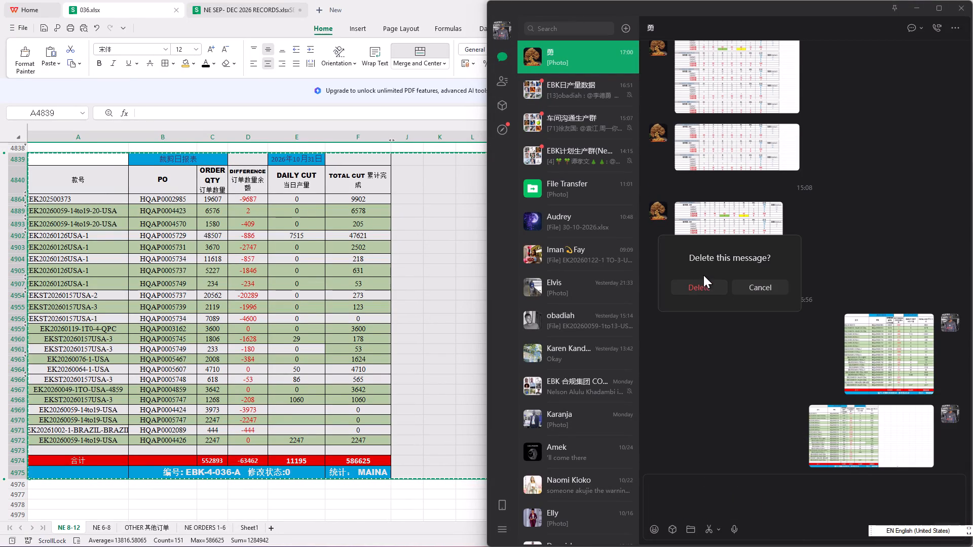
{"action": "left_click", "coordinate": [708, 288]}
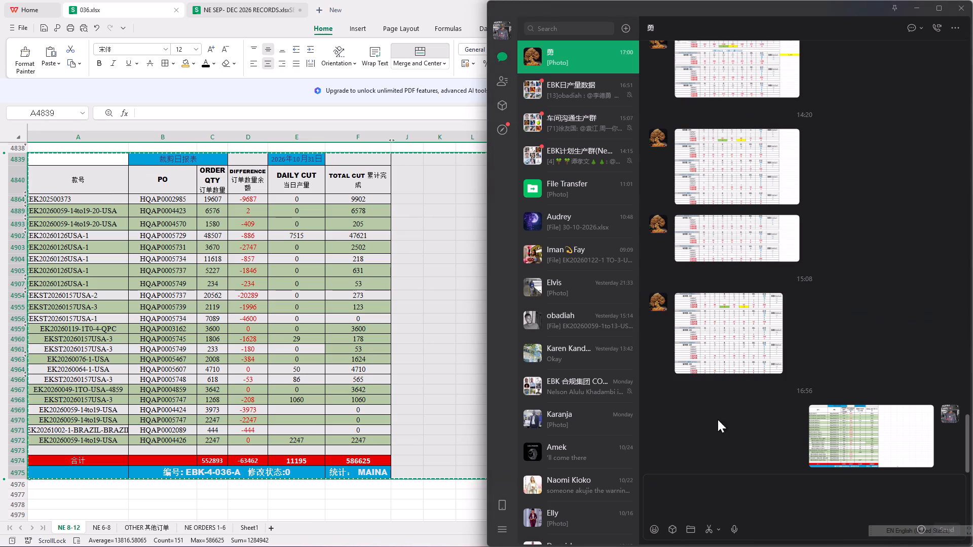
Leave WeChat, switch to WeCom and open the recently viewed document EBK订单10.27.
{"action": "left_click", "coordinate": [447, 401]}
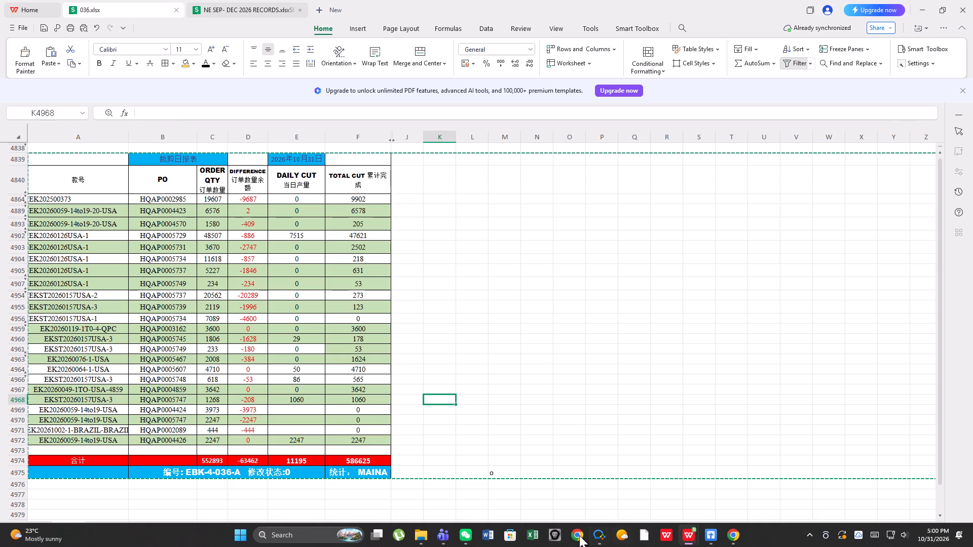
{"action": "left_click_drag", "start_coordinate": [557, 505], "coordinate": [557, 494]}
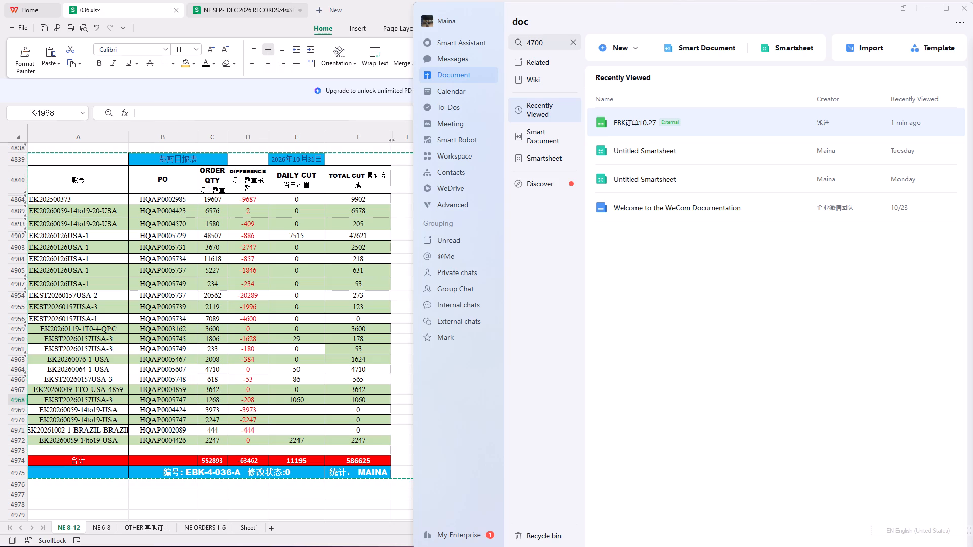
{"action": "double_click", "coordinate": [611, 119]}
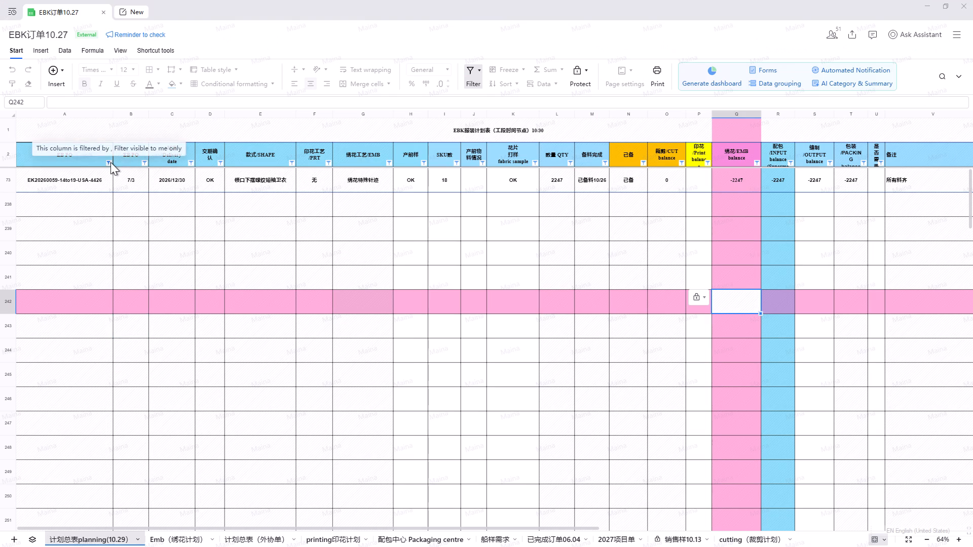
Filter the first EB PO column of the 计划总表planning(10.29) sheet by 5747.
{"action": "left_click", "coordinate": [110, 162]}
{"action": "key", "text": "5"}
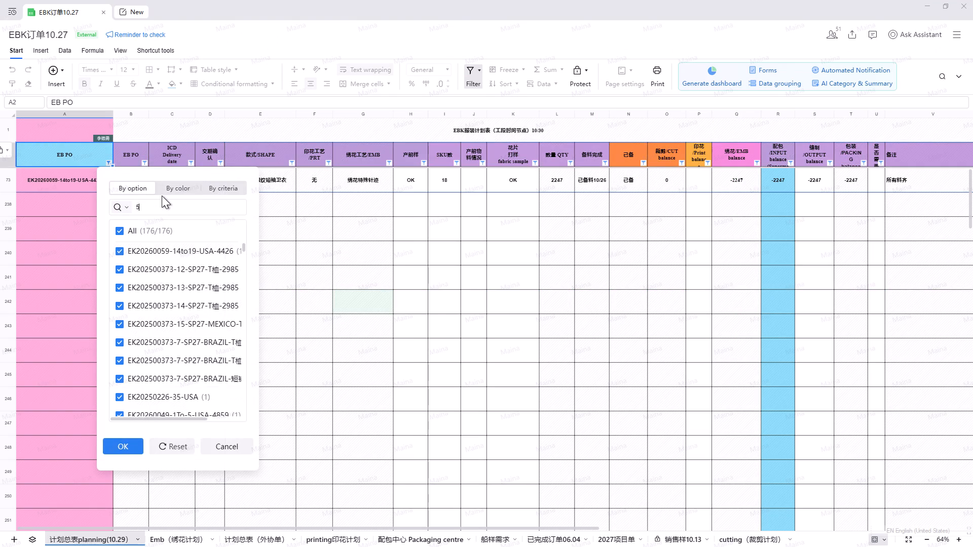
{"action": "type", "text": "747"}
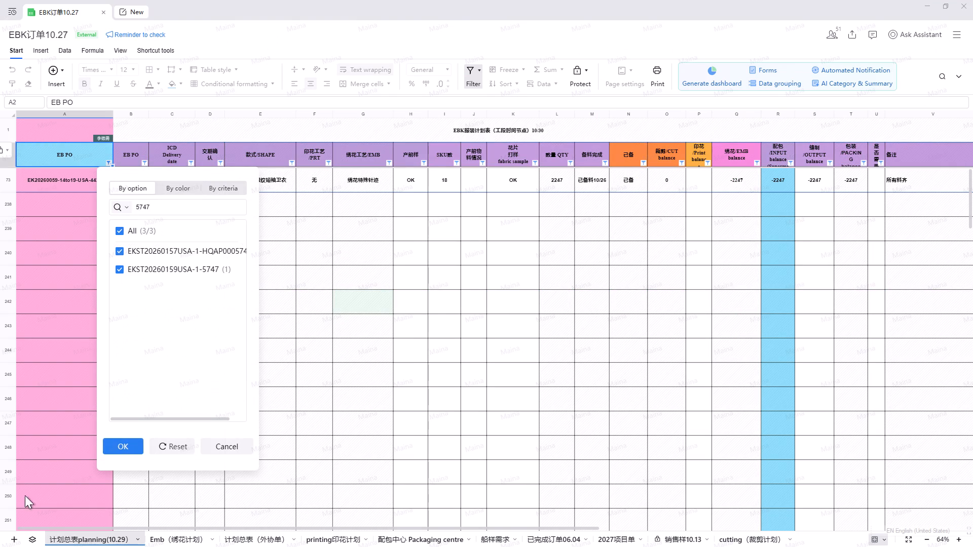
{"action": "left_click", "coordinate": [121, 445]}
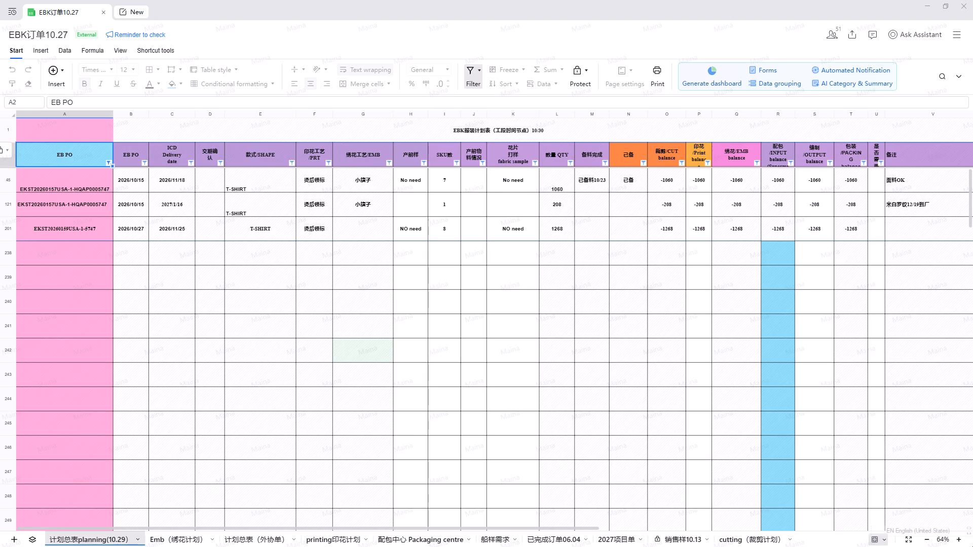
Set the CUT balance in O45, for the 1060-piece EKST20260157USA-1-HQAP0005747 order, to 0 and minimise the document.
{"action": "left_click", "coordinate": [665, 180]}
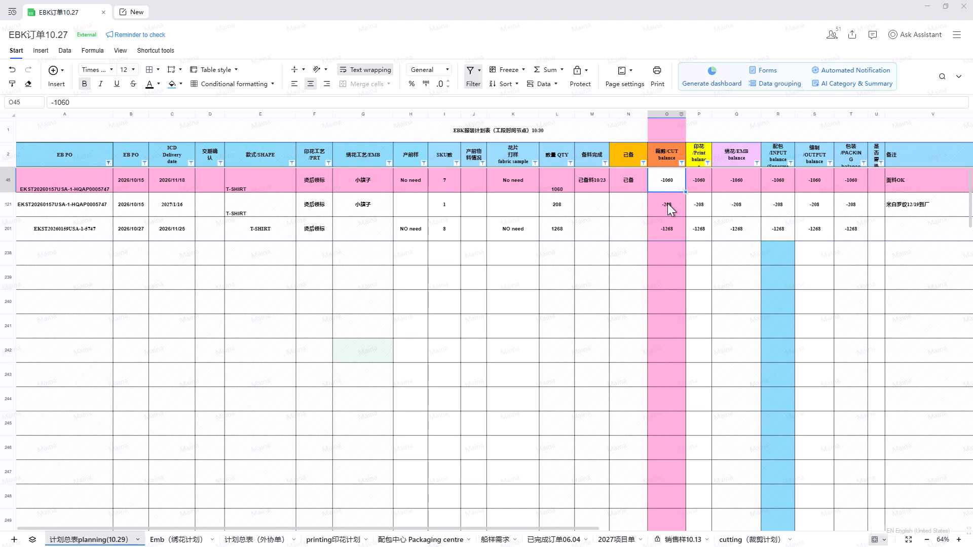
{"action": "type", "text": "1060"}
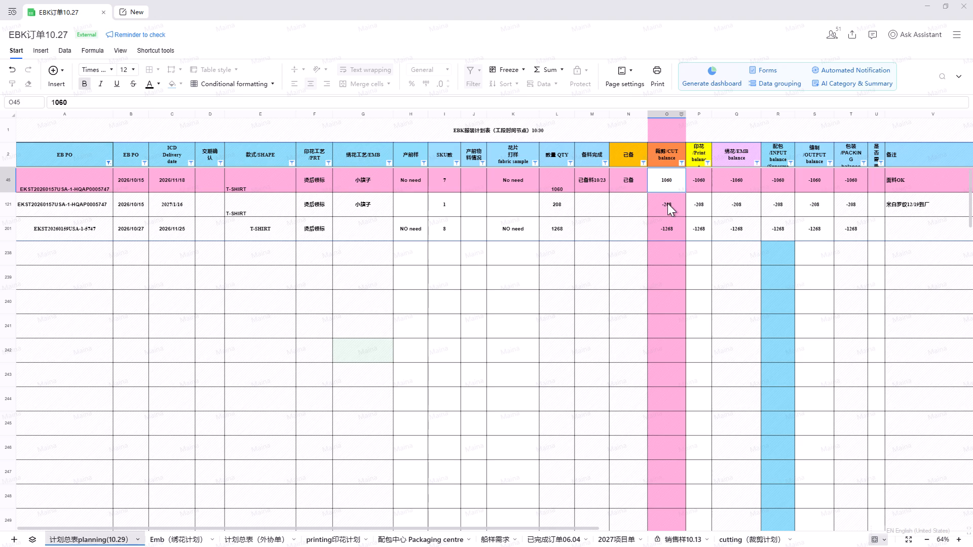
{"action": "left_click", "coordinate": [682, 179]}
{"action": "key", "text": "BackSpace"}
{"action": "key", "text": "BackSpace"}
{"action": "key", "text": "BackSpace"}
{"action": "key", "text": "BackSpace"}
{"action": "key", "text": "0"}
{"action": "left_click", "coordinate": [730, 300]}
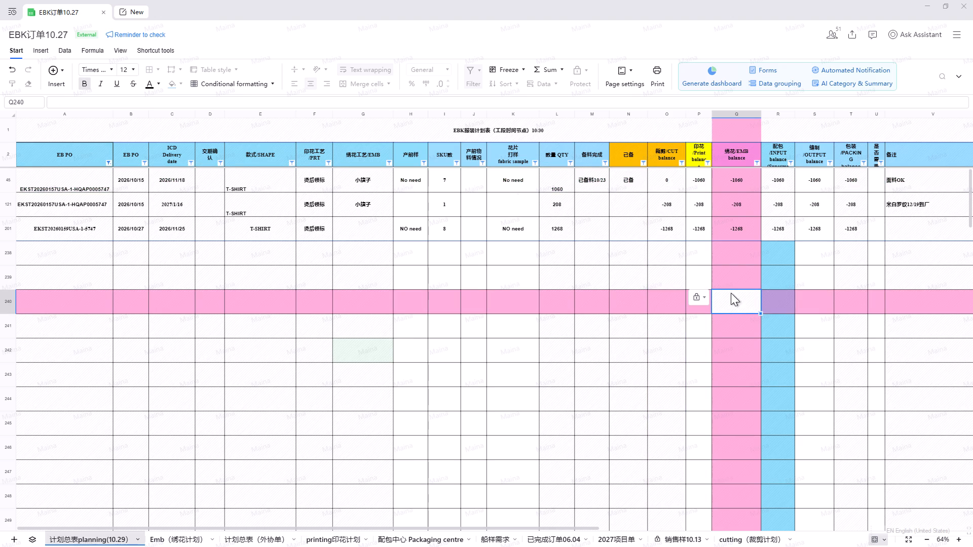
{"action": "left_click", "coordinate": [923, 4]}
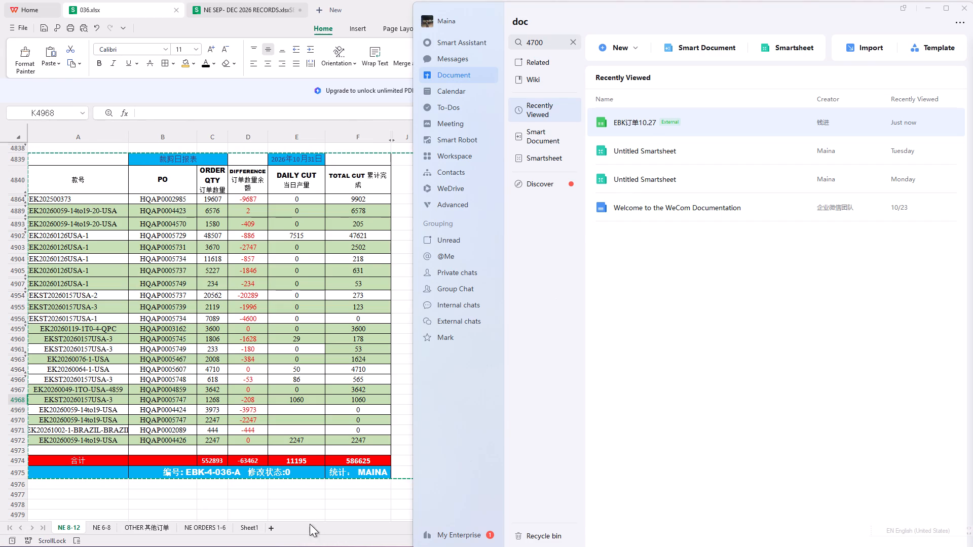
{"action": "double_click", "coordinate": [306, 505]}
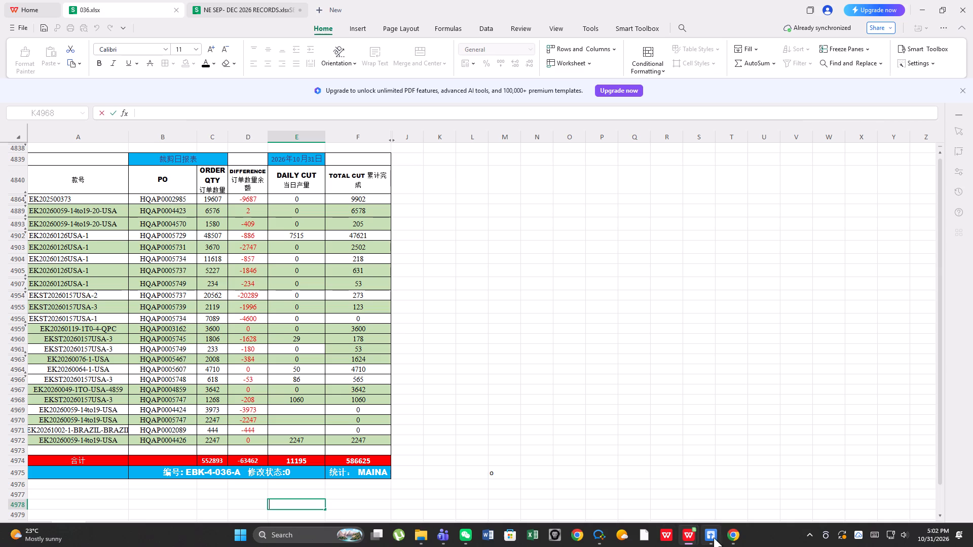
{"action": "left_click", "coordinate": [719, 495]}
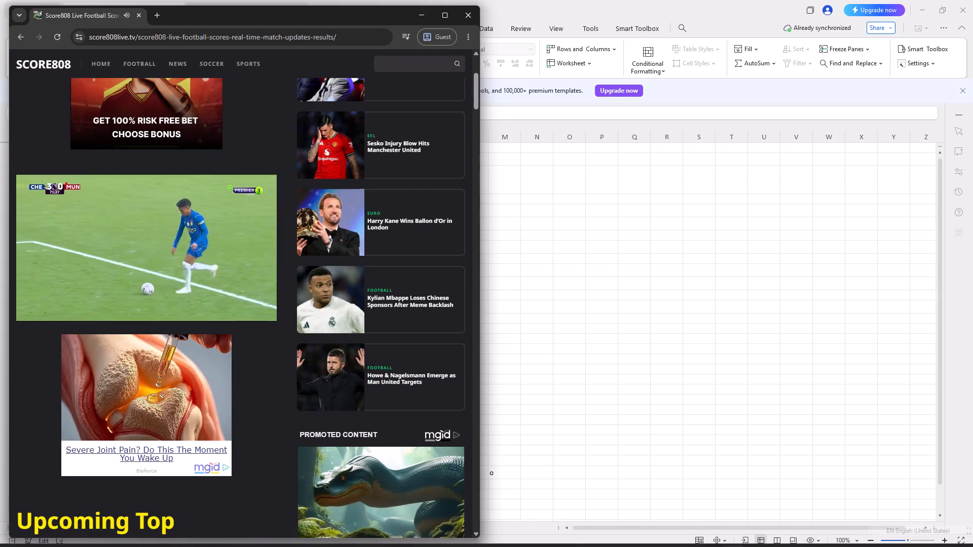
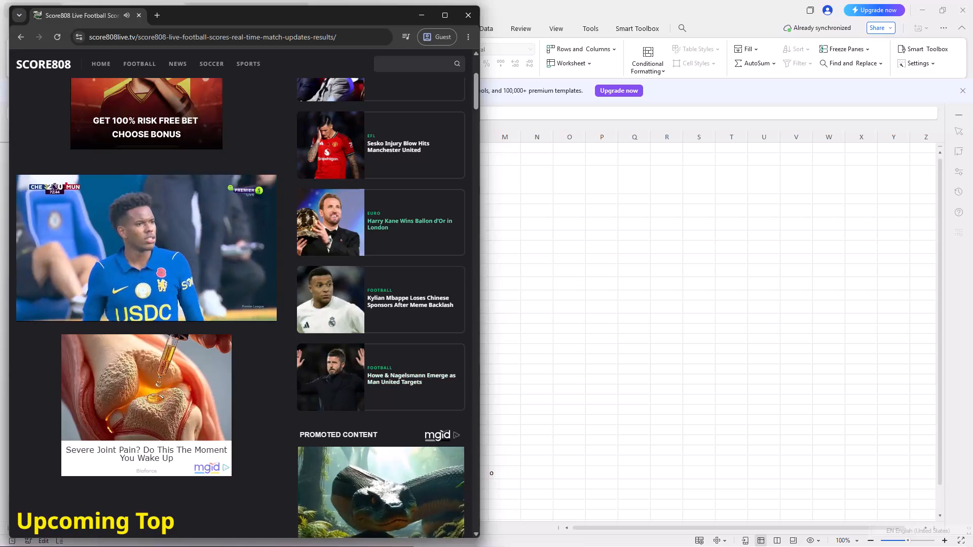
Close the Score808 football stream browser window and minimise the WPS Office spreadsheet window.
{"action": "left_click", "coordinate": [464, 15]}
{"action": "left_click", "coordinate": [929, 0]}
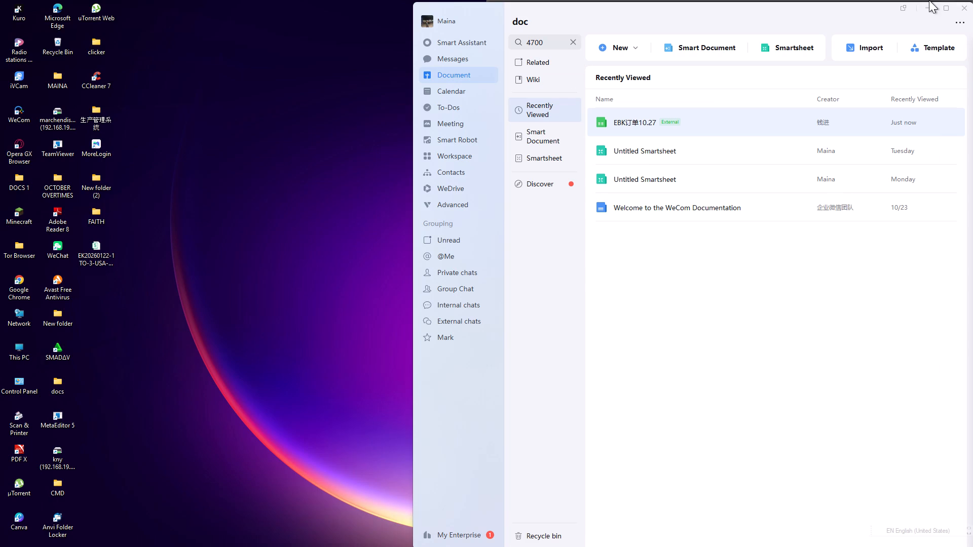
Lock the computer, leaving the WeCom document list open.
{"action": "key", "text": "l"}
{"action": "key", "text": "super+l"}
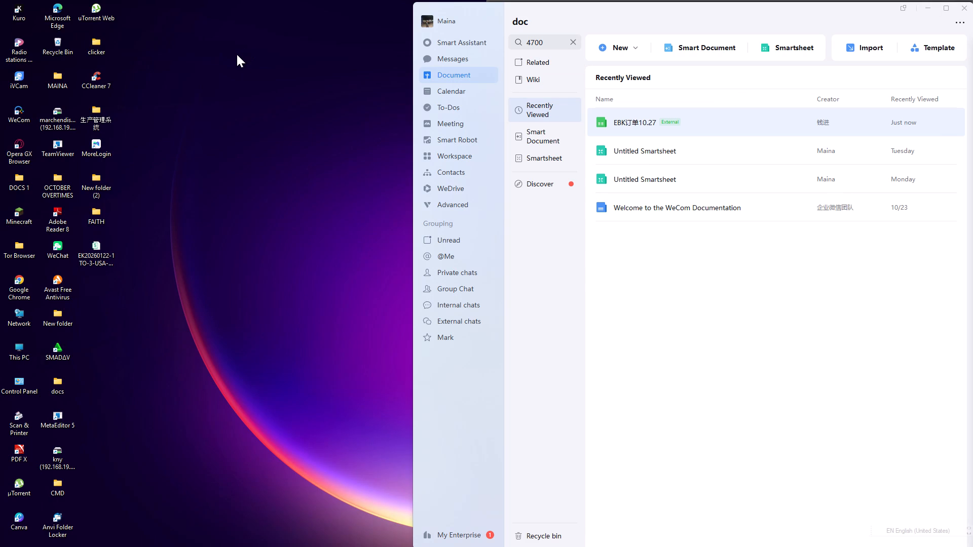